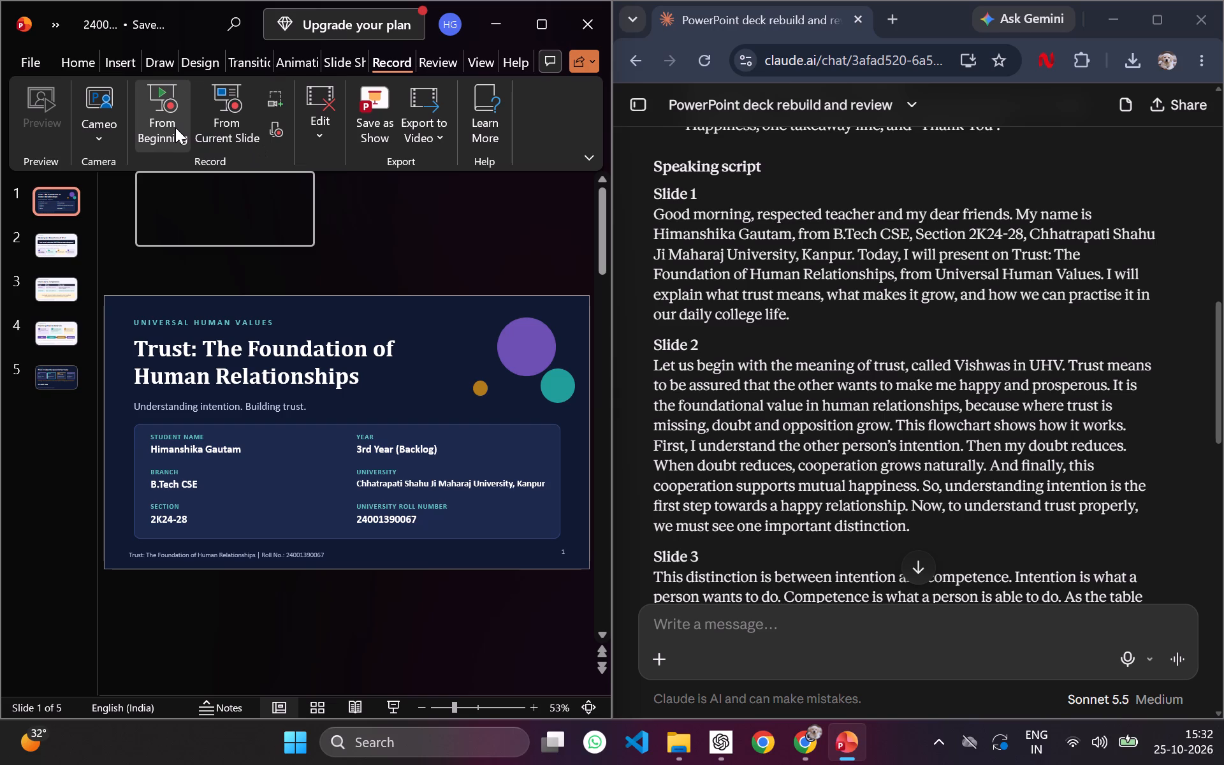
Reopen the slide recording view to record the presentation from the beginning.
{"action": "left_click", "coordinate": [175, 127]}
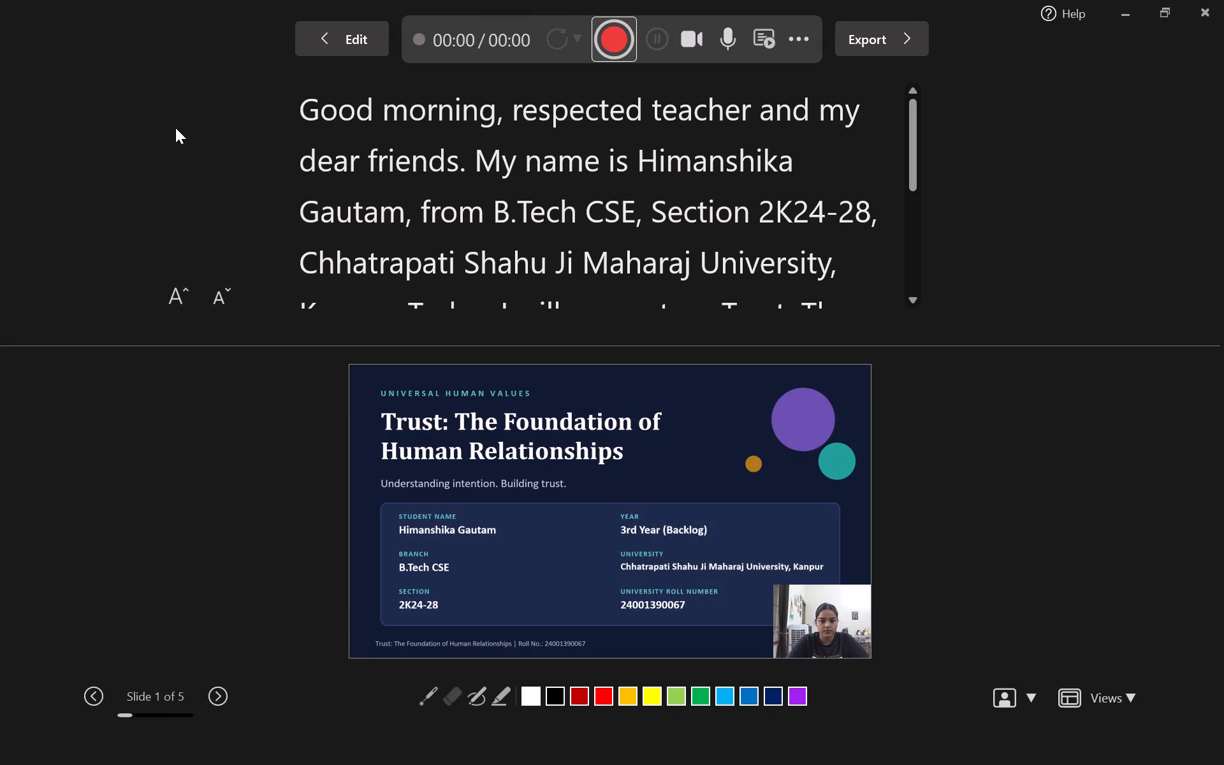
Look through slide 1's speaker notes in the teleprompter and return to their start.
{"action": "scroll", "coordinate": [697, 183], "scroll_direction": "up", "scroll_amount": 1}
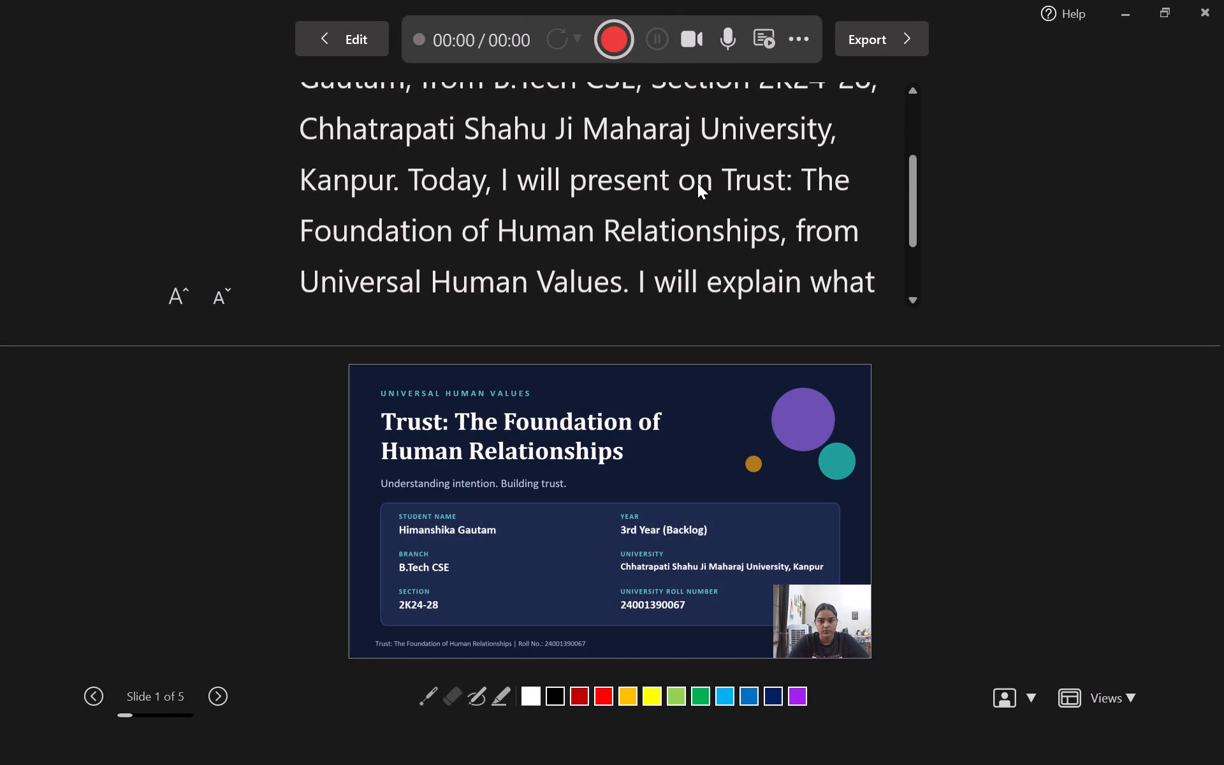
{"action": "scroll", "coordinate": [697, 183], "scroll_direction": "up", "scroll_amount": 1}
{"action": "scroll", "coordinate": [697, 183], "scroll_direction": "right", "scroll_amount": 1}
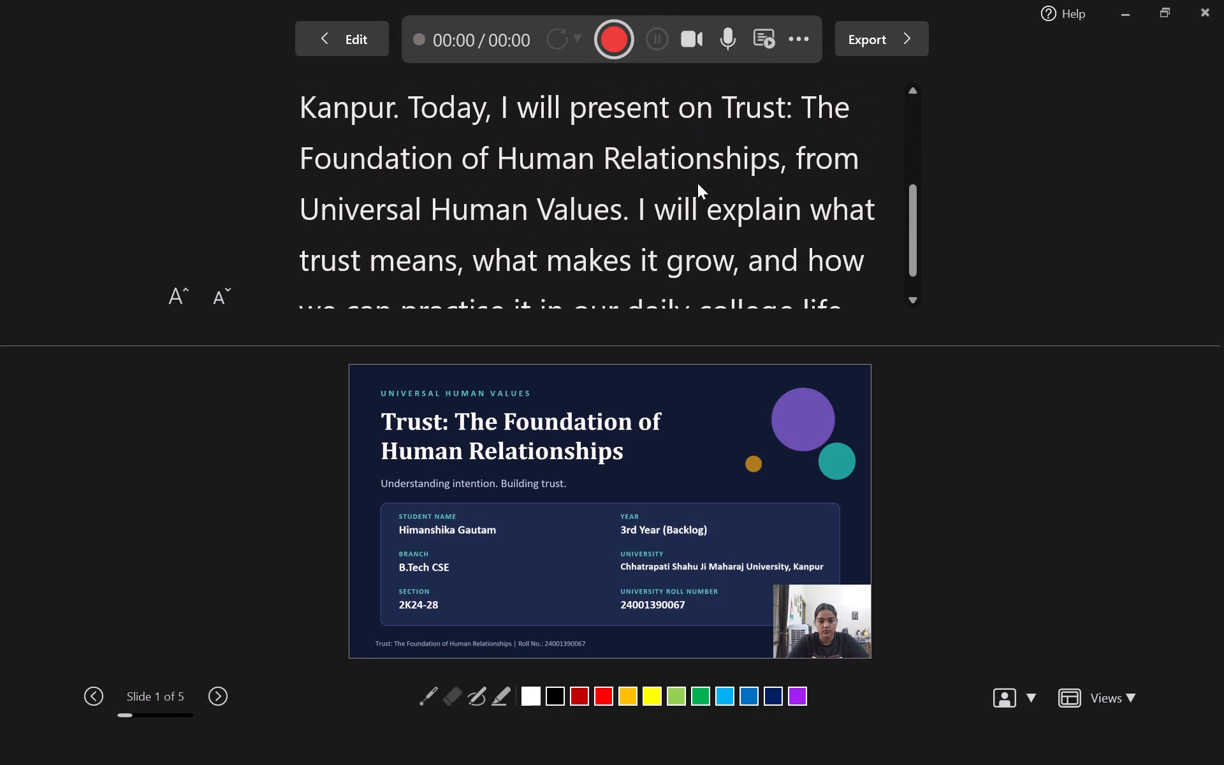
{"action": "scroll", "coordinate": [697, 183], "scroll_direction": "right", "scroll_amount": 1}
{"action": "scroll", "coordinate": [697, 183], "scroll_direction": "up", "scroll_amount": 1}
{"action": "scroll", "coordinate": [697, 183], "scroll_direction": "right", "scroll_amount": 1}
{"action": "scroll", "coordinate": [697, 183], "scroll_direction": "up", "scroll_amount": 1}
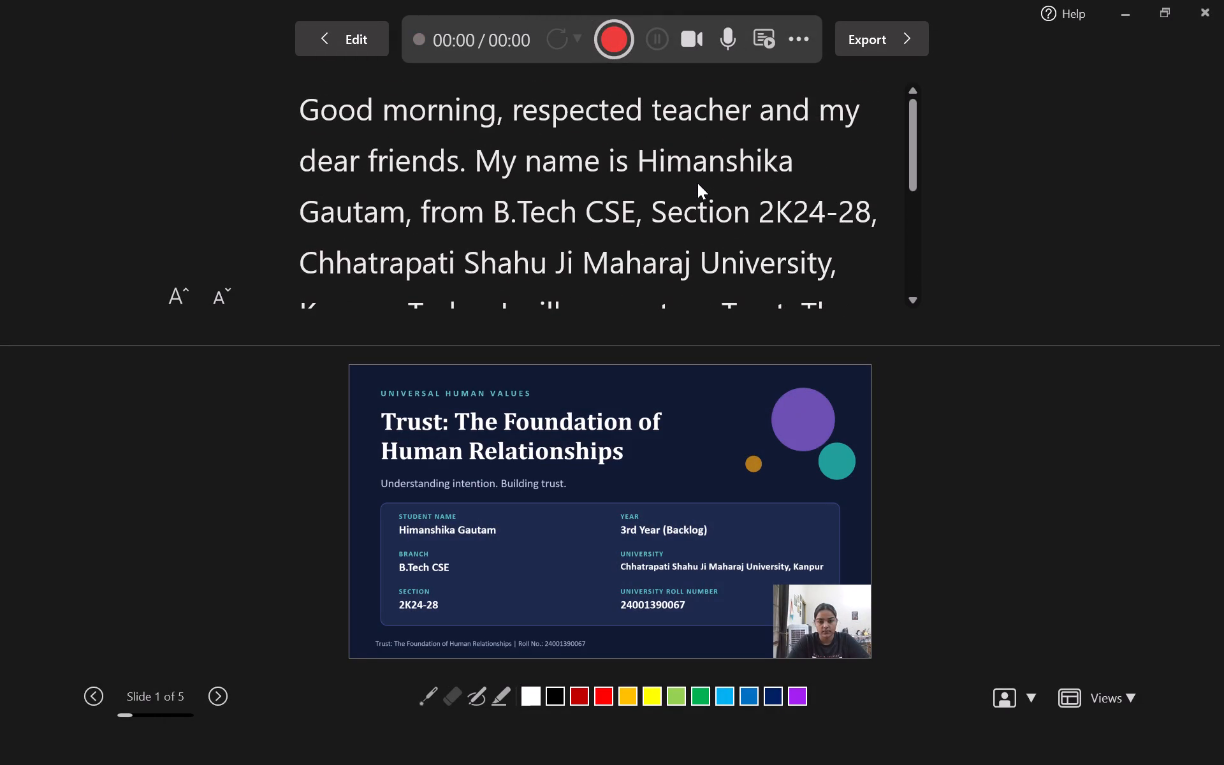
{"action": "scroll", "coordinate": [697, 183], "scroll_direction": "up", "scroll_amount": 1}
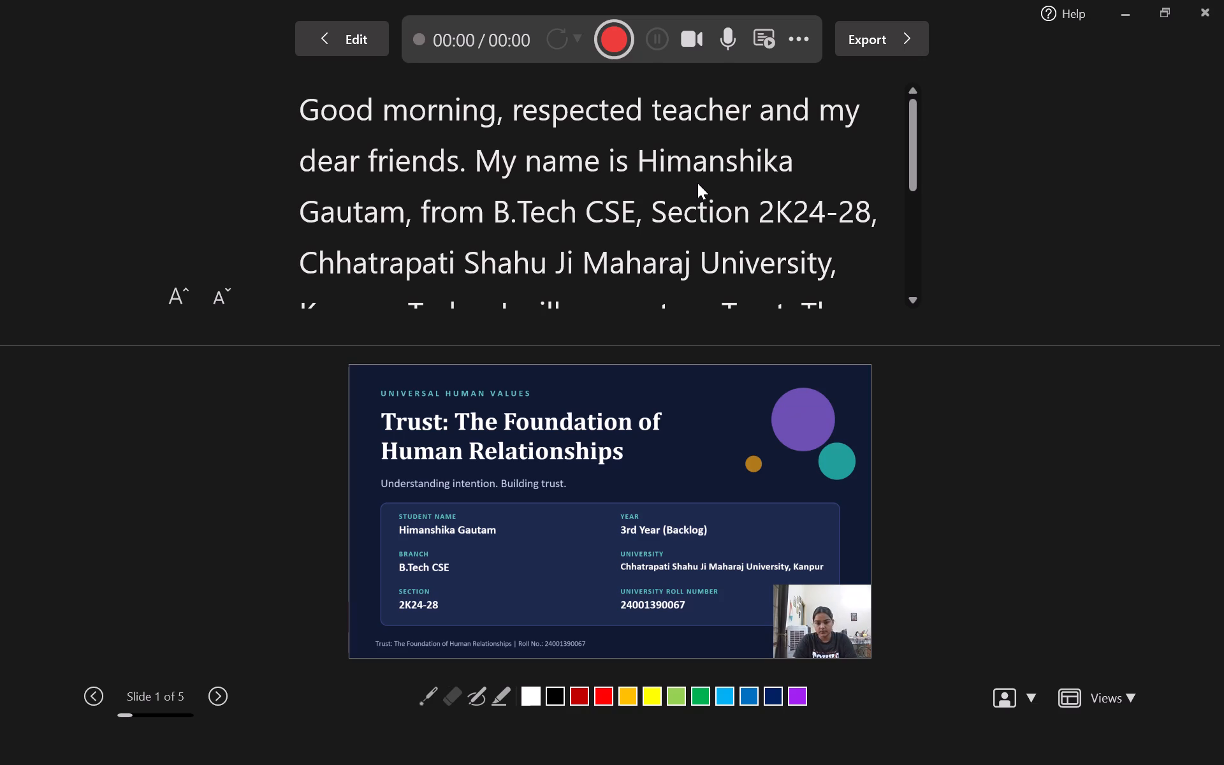
Switch the recording layout to Presenter View and check the available view options.
{"action": "left_click", "coordinate": [1133, 689]}
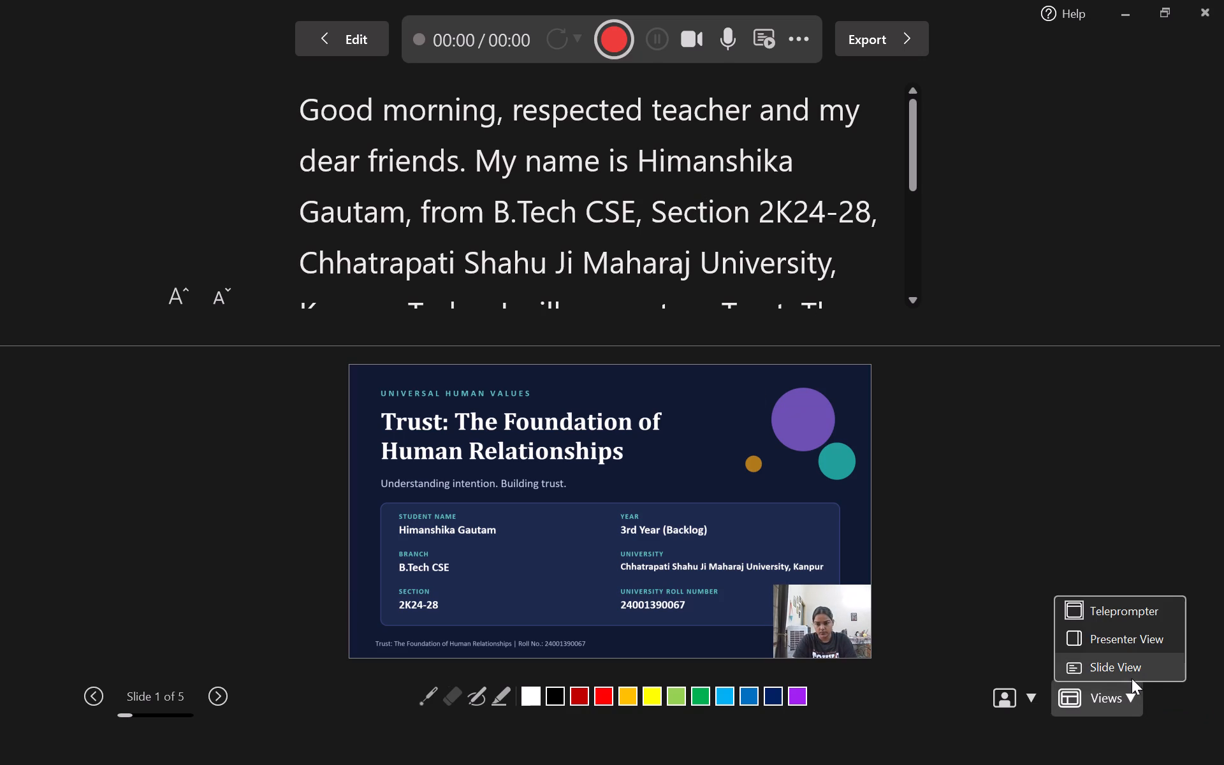
{"action": "left_click", "coordinate": [1131, 647]}
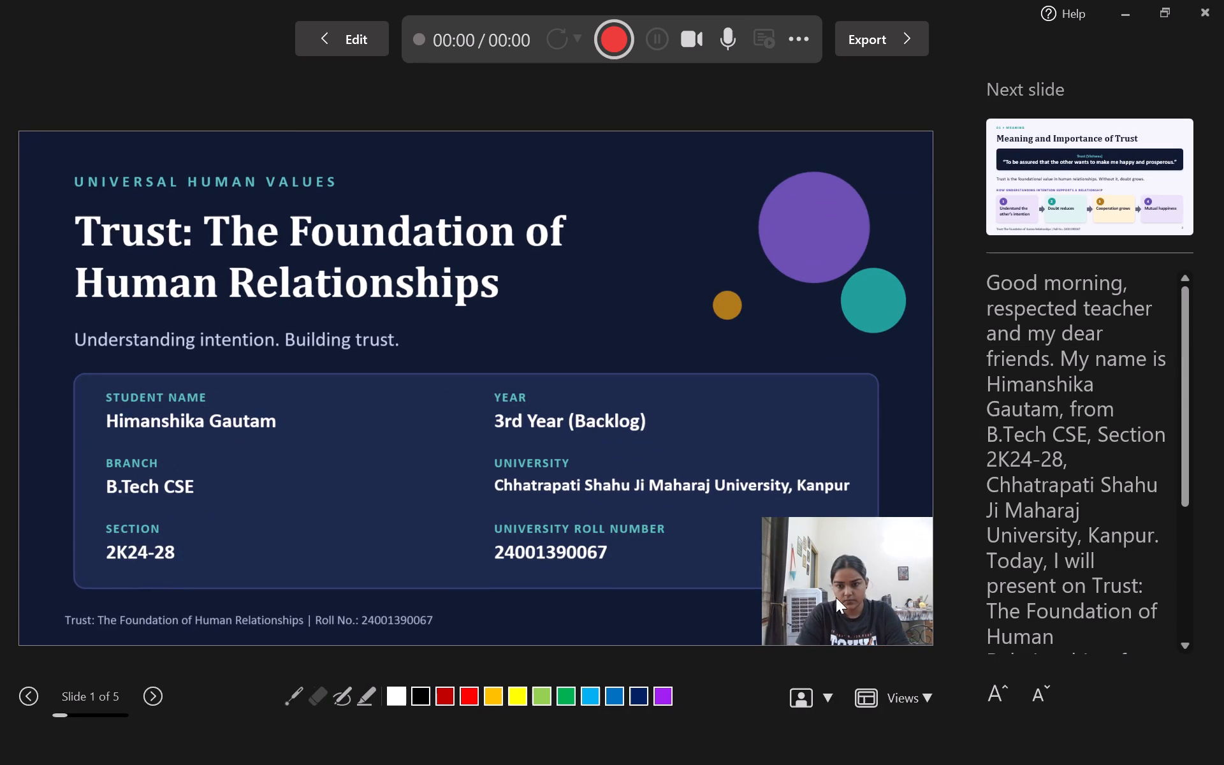
{"action": "scroll", "coordinate": [859, 601], "scroll_direction": "down", "scroll_amount": 1}
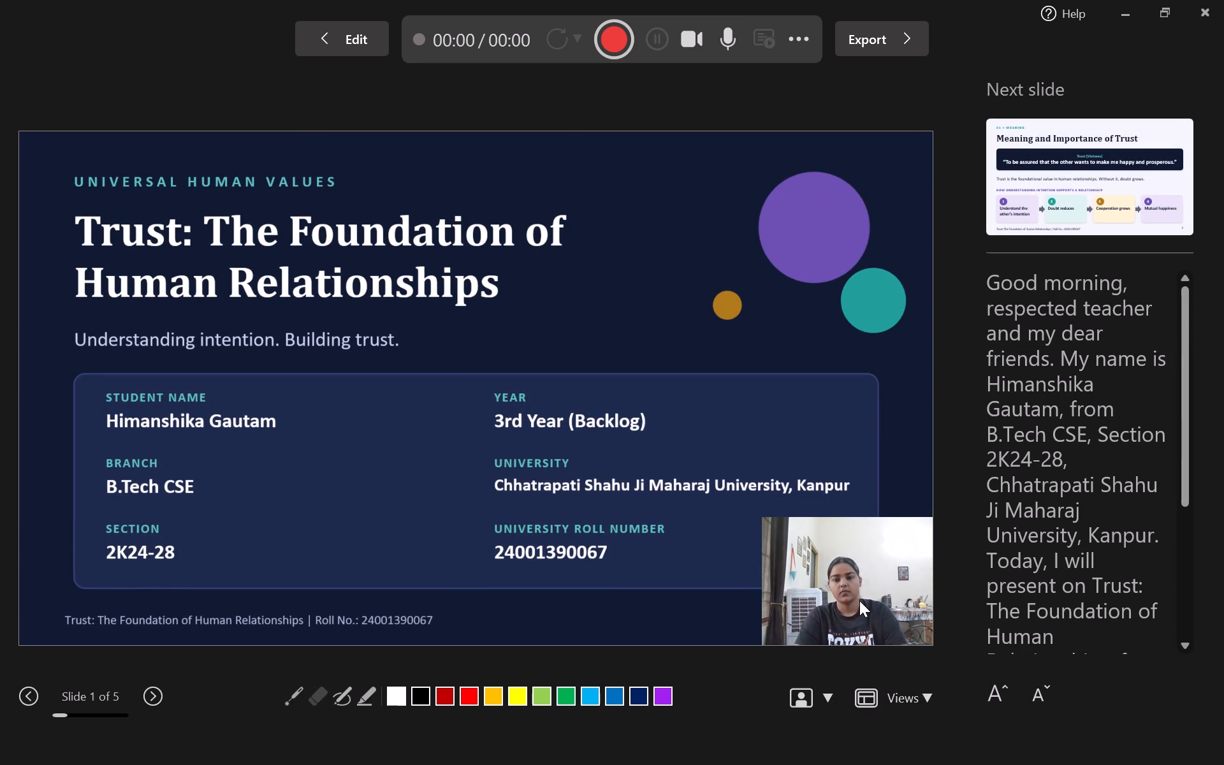
{"action": "left_click", "coordinate": [910, 703]}
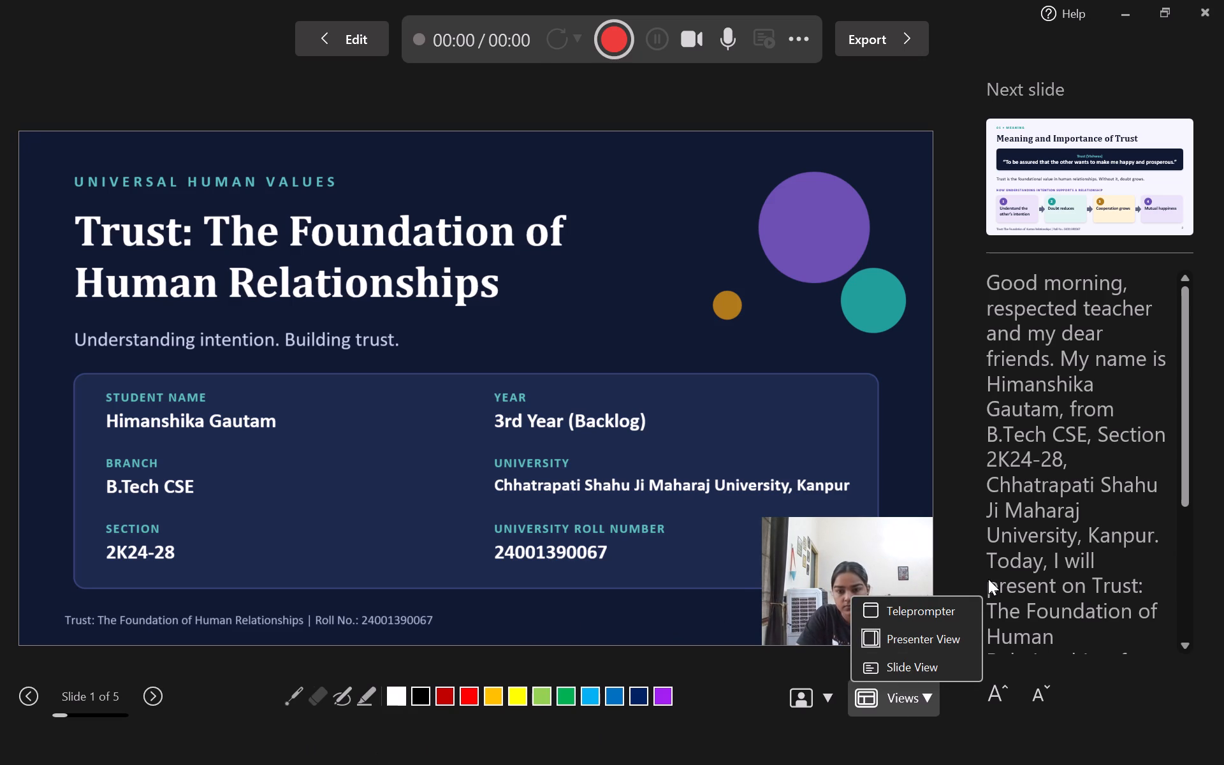
{"action": "left_click", "coordinate": [721, 576]}
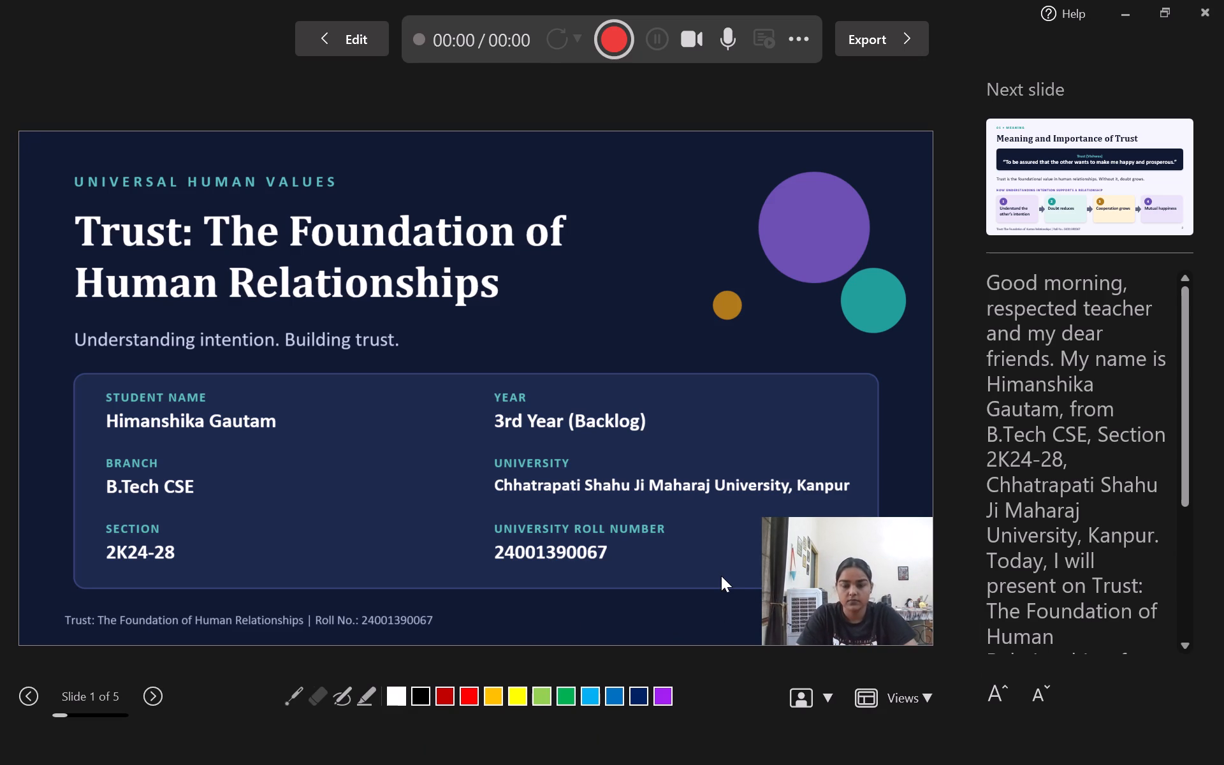
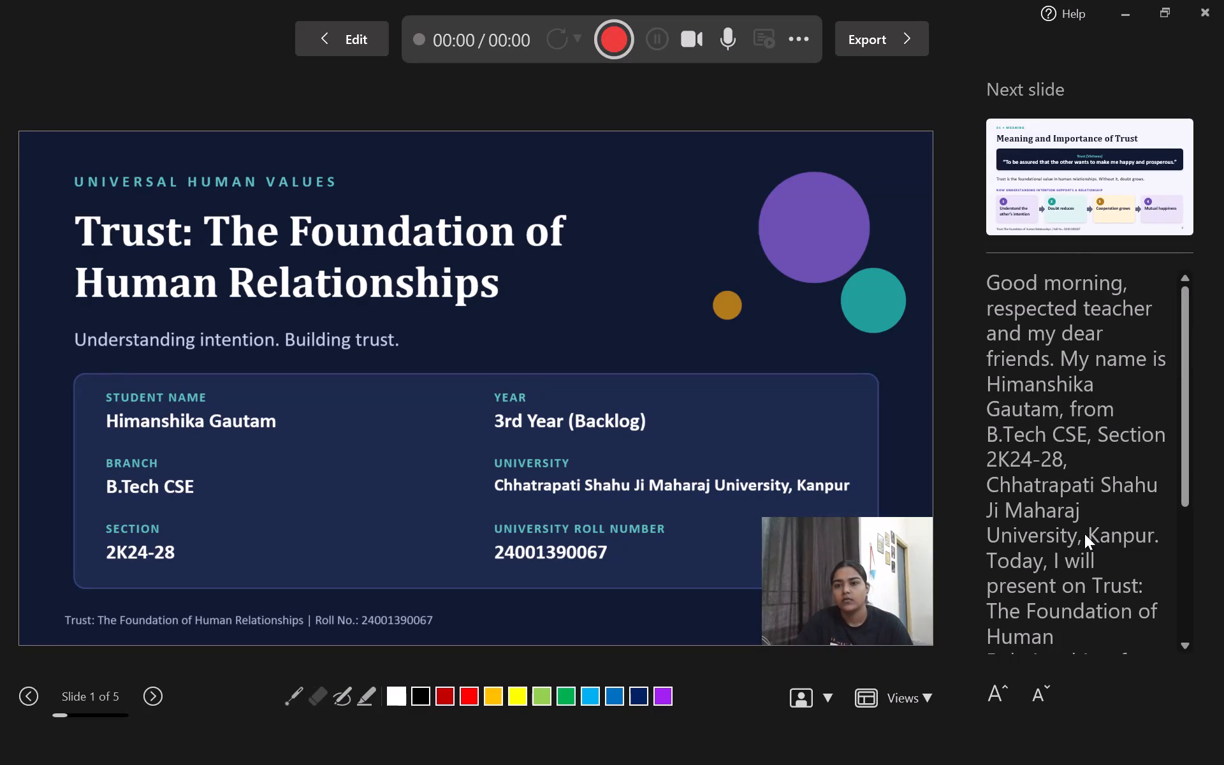
Read the rest of slide 1's speaker notes in Presenter View and move on to slide 2.
{"action": "scroll", "coordinate": [1071, 456], "scroll_direction": "down", "scroll_amount": 2}
{"action": "scroll", "coordinate": [1071, 456], "scroll_direction": "down", "scroll_amount": 7, "text": "ctrl"}
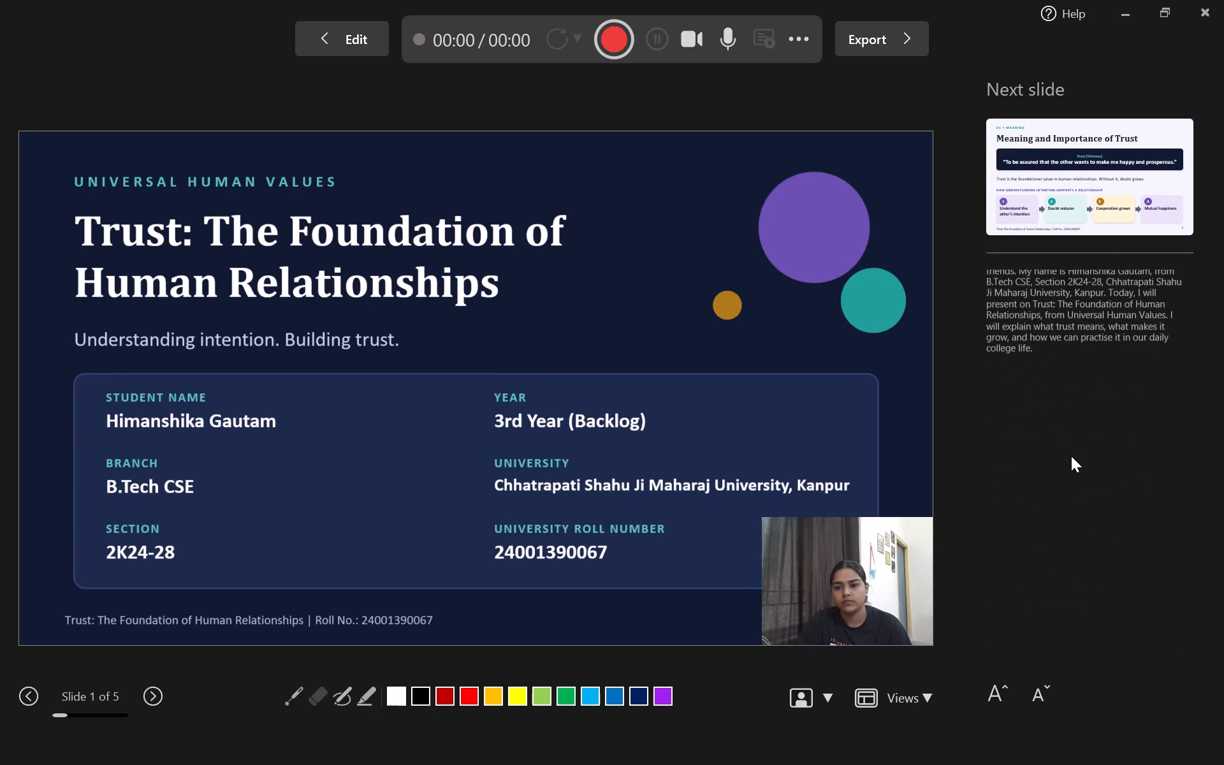
{"action": "key", "text": "Right"}
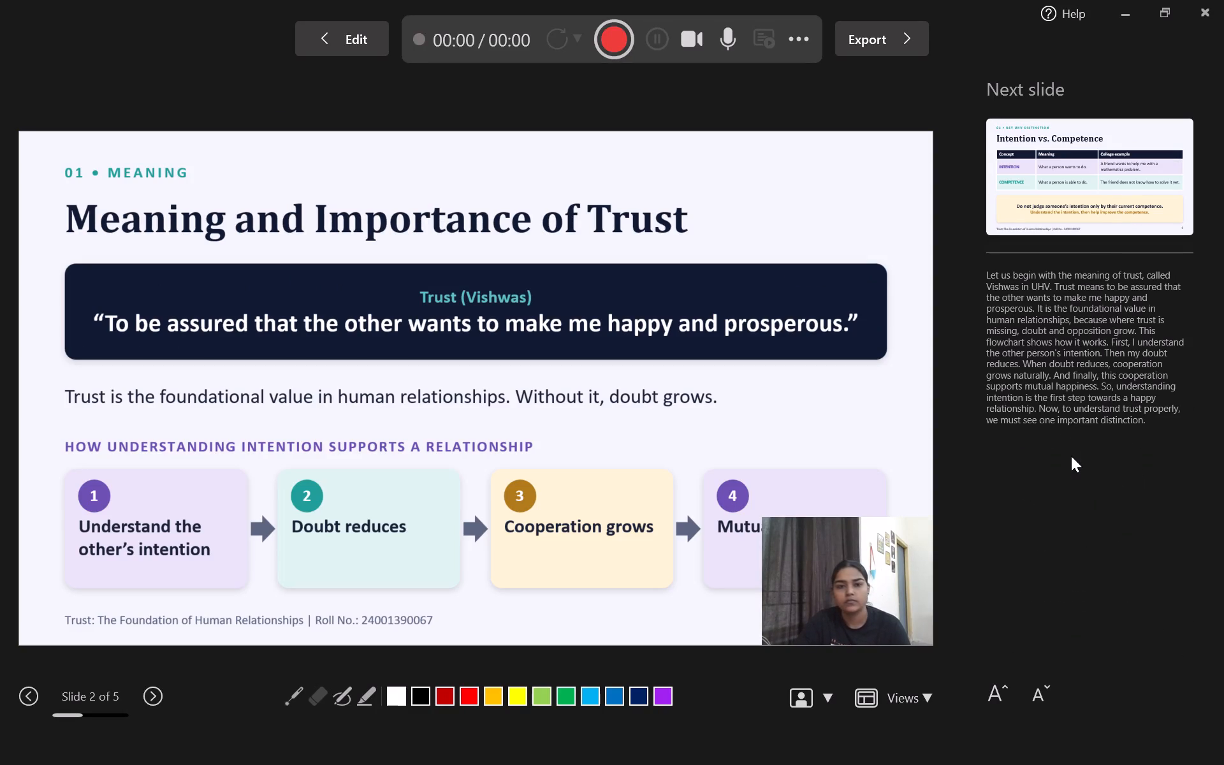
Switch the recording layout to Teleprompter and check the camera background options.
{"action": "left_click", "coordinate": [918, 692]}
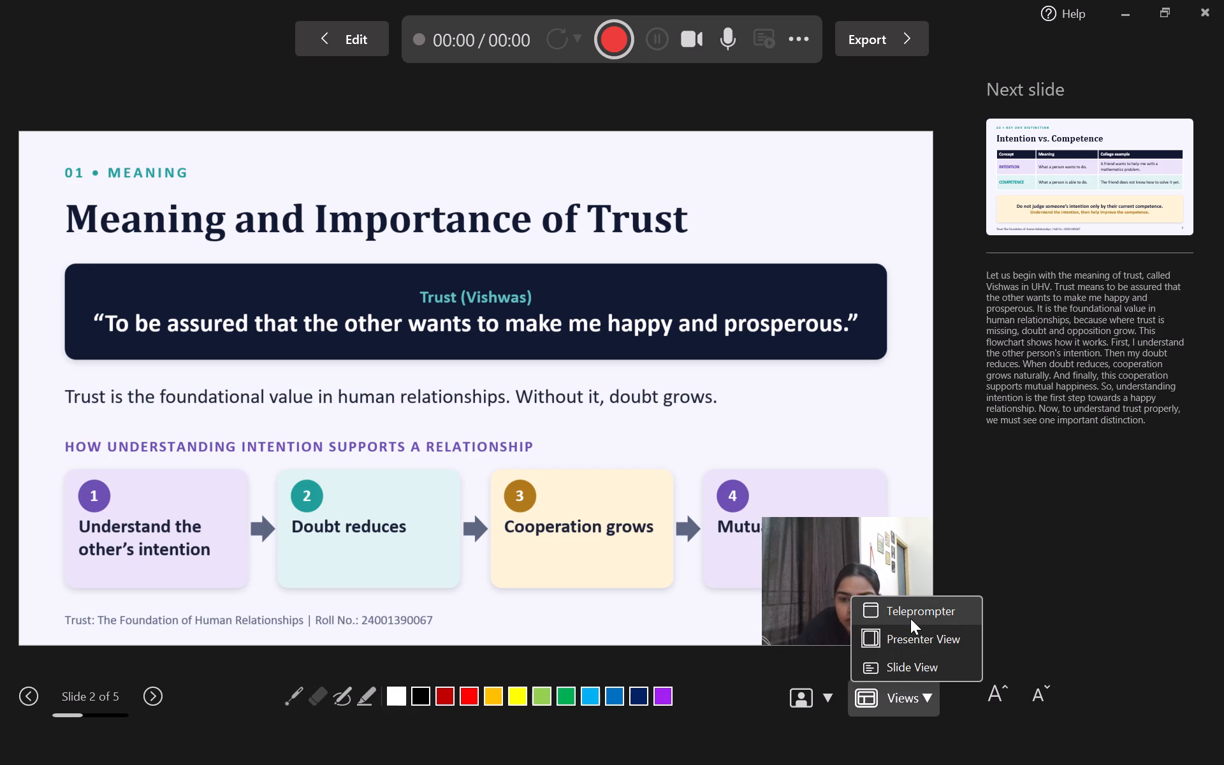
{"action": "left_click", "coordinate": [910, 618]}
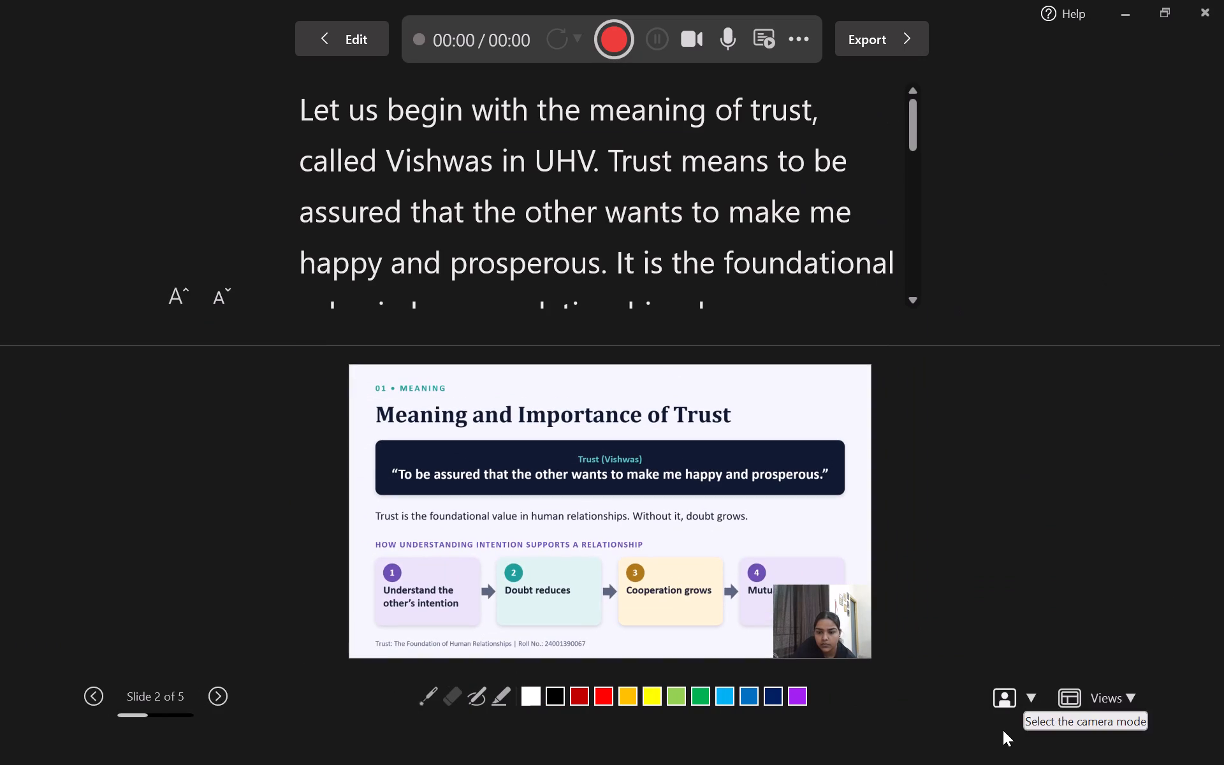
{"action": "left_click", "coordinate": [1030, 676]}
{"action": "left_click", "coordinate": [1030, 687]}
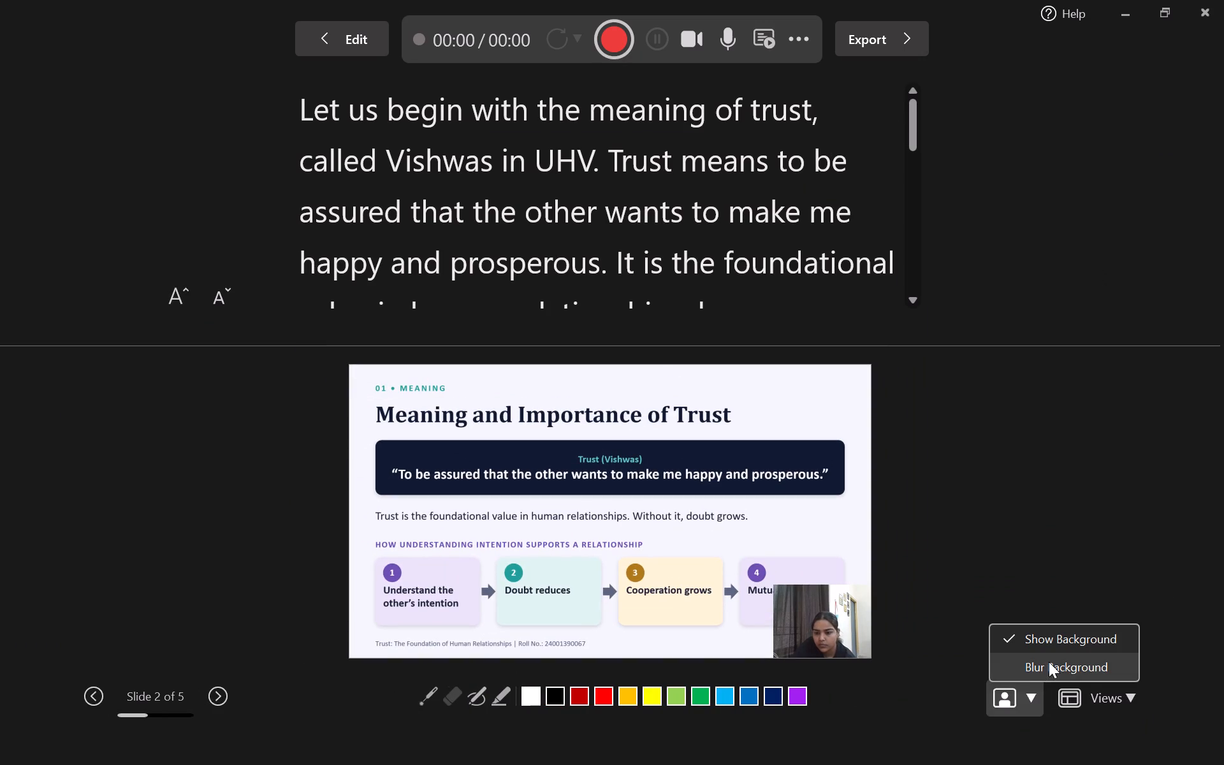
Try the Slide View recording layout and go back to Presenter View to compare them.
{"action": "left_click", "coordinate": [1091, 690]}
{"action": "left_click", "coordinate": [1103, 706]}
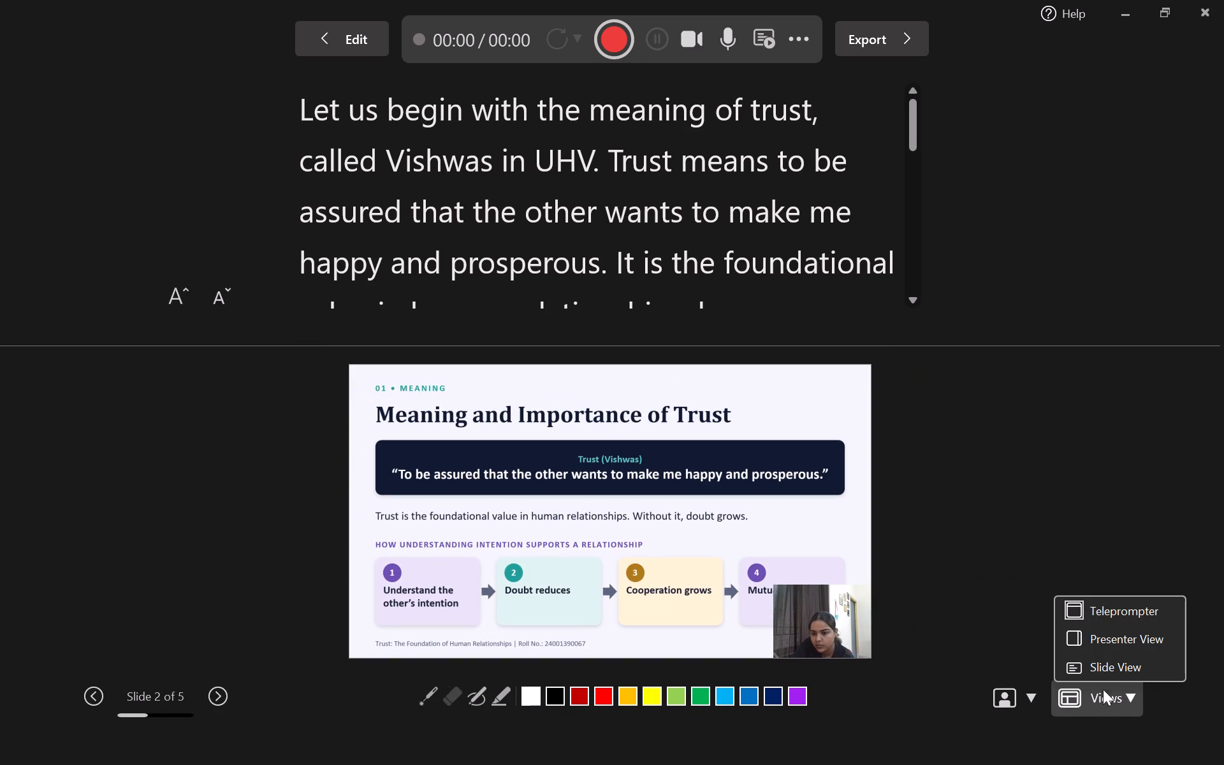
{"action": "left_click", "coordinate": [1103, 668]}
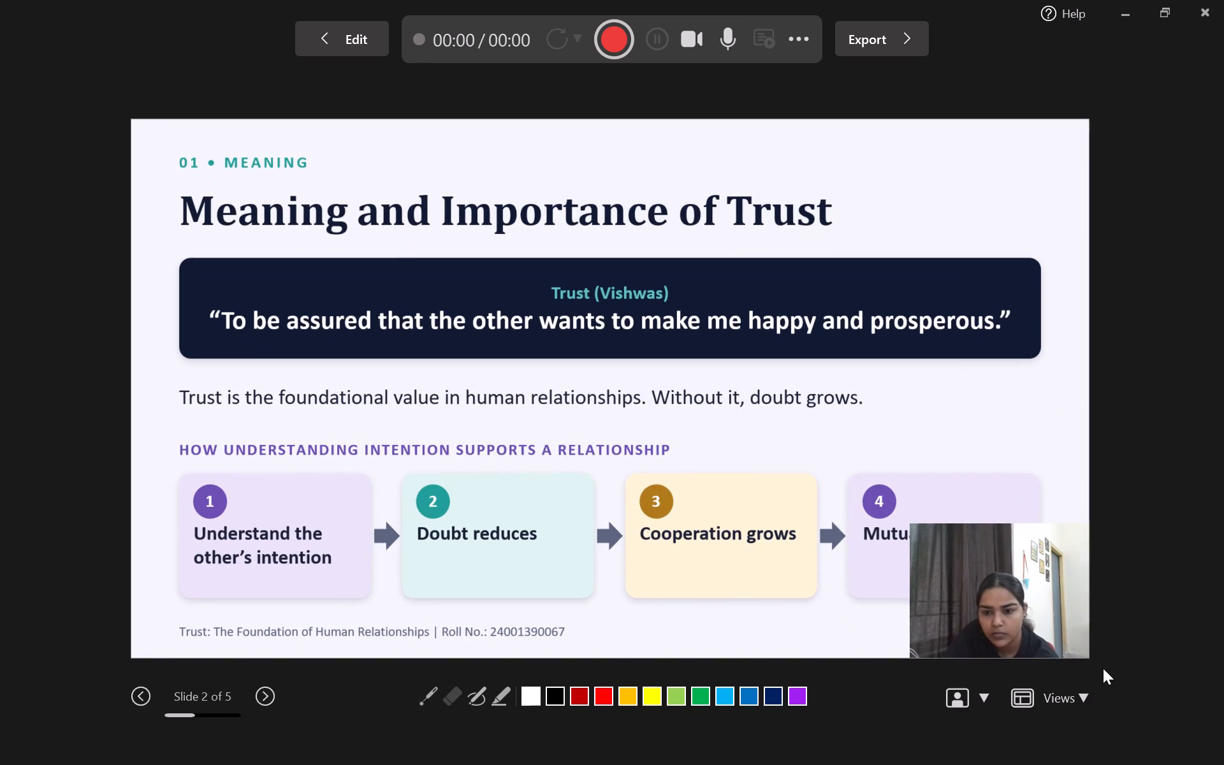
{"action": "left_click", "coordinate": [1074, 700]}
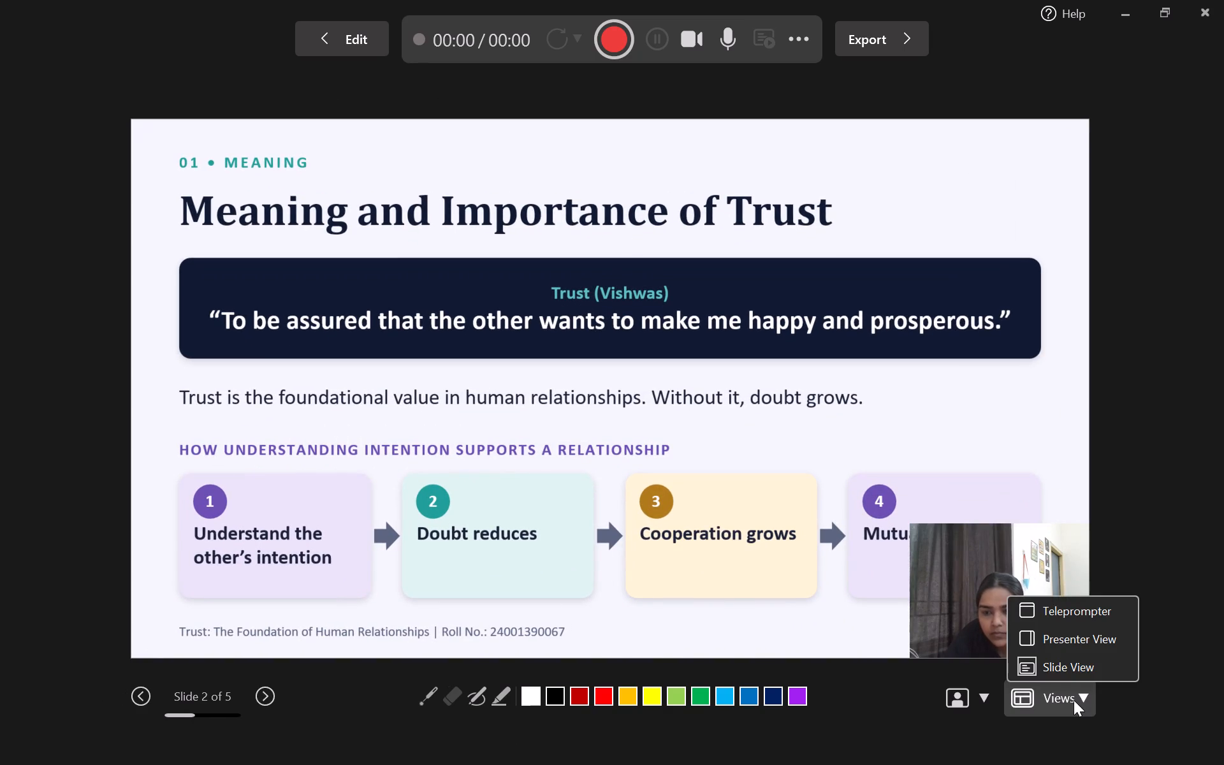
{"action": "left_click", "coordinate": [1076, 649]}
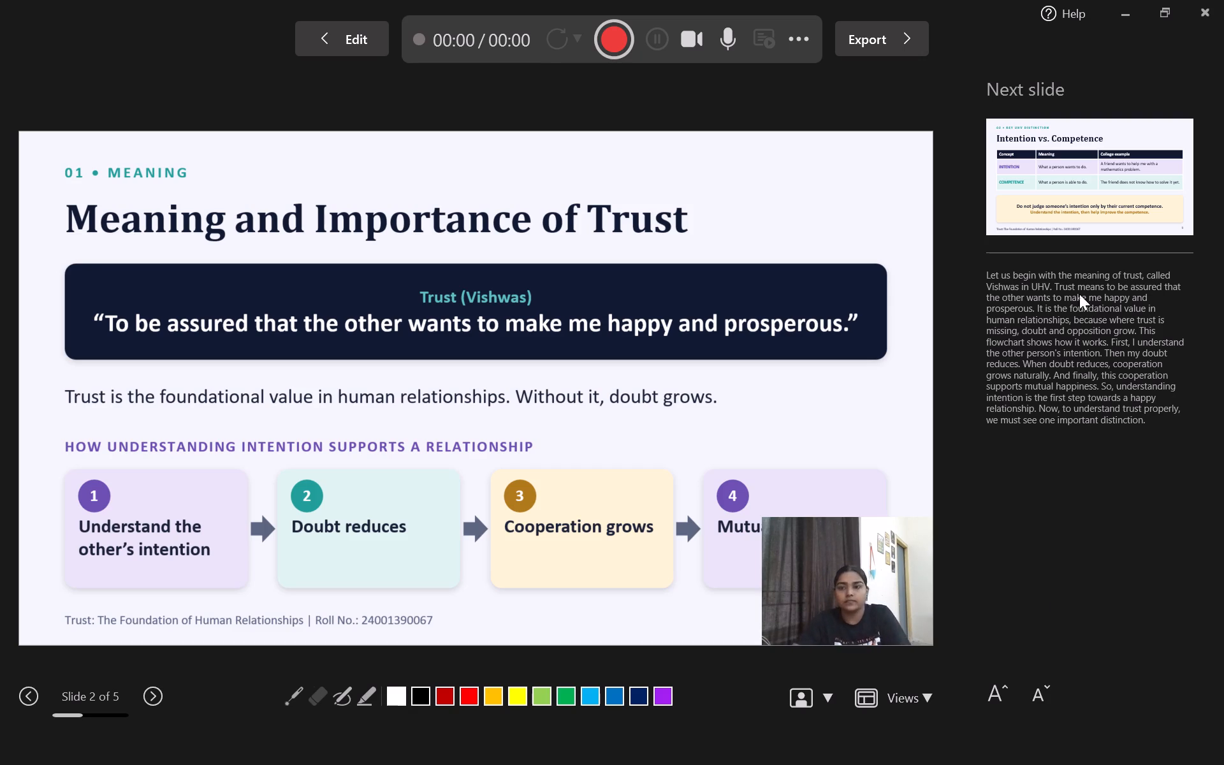
Set the recording layout to Slide View.
{"action": "left_click", "coordinate": [917, 703]}
{"action": "left_click", "coordinate": [917, 667]}
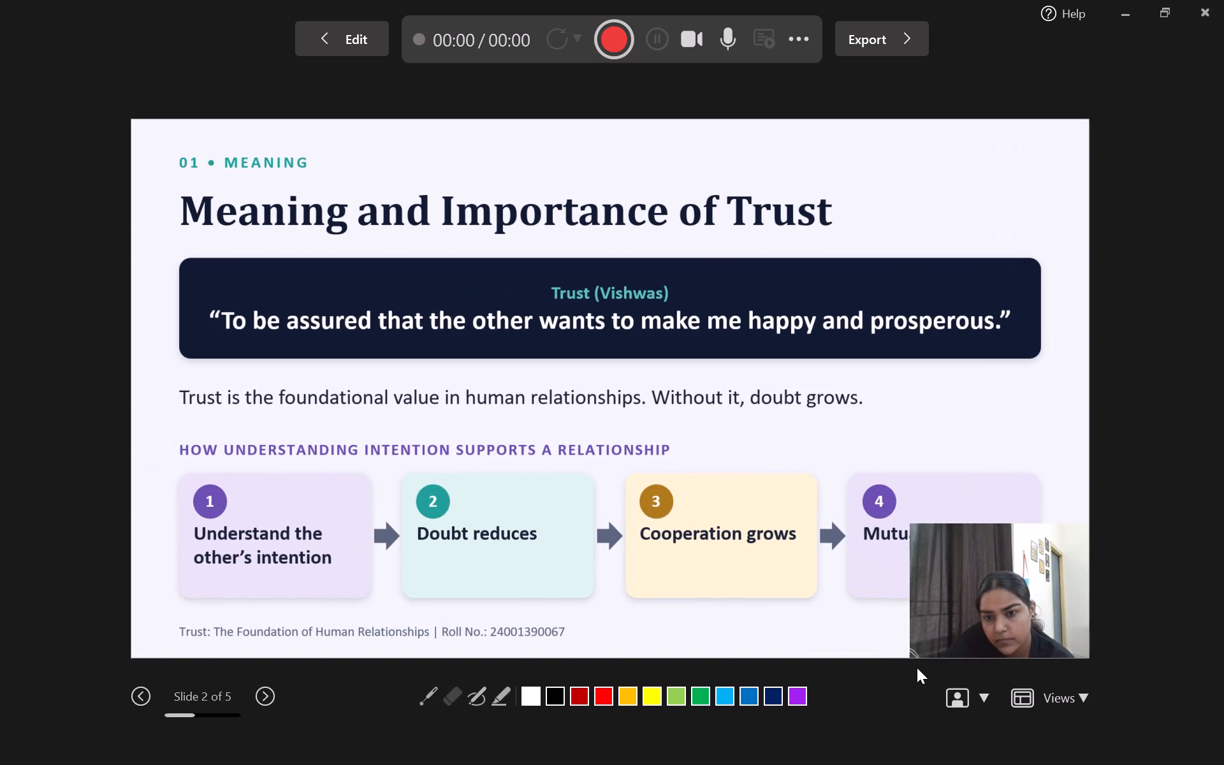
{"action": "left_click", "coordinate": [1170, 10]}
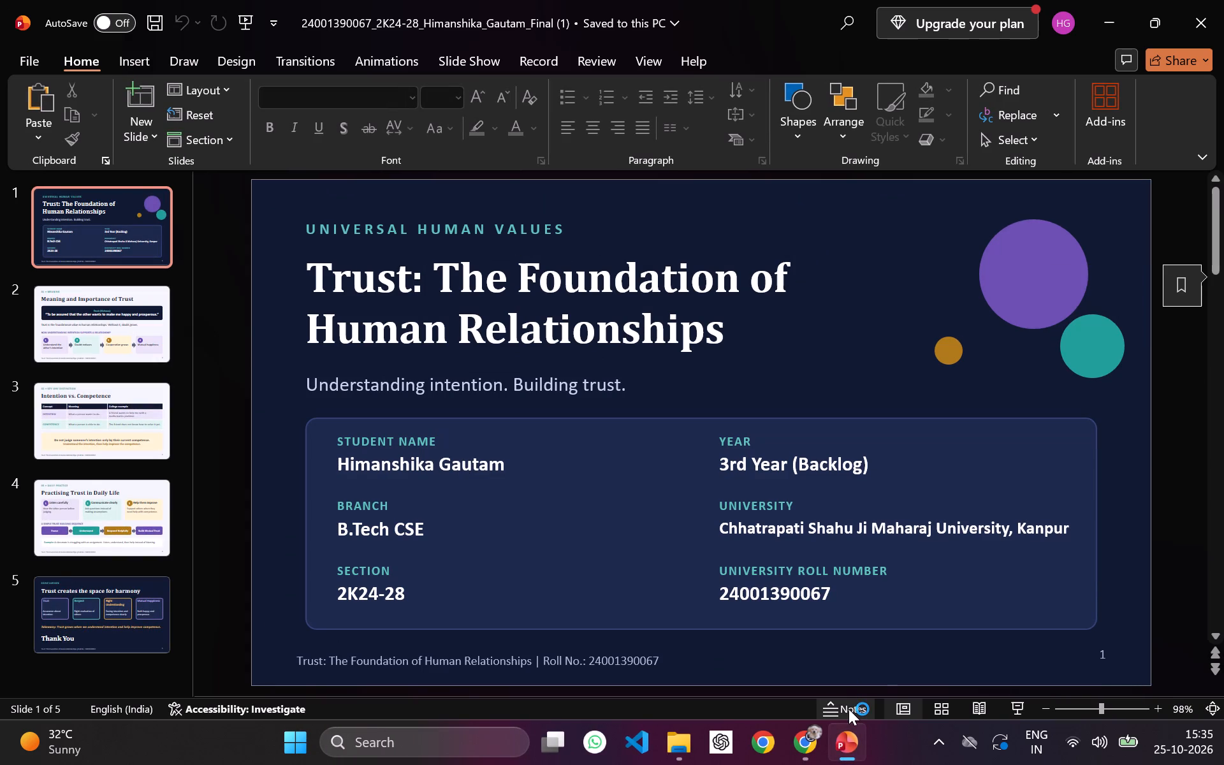
{"action": "left_click", "coordinate": [541, 56]}
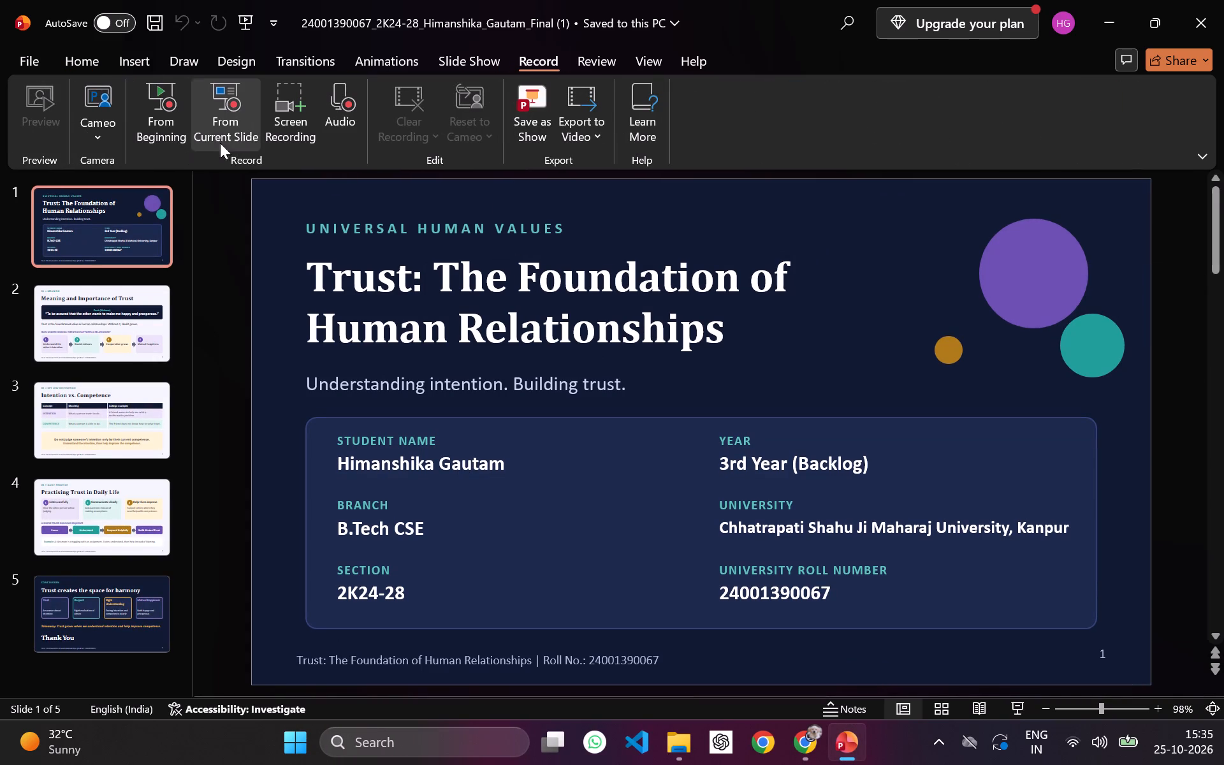
{"action": "left_click", "coordinate": [169, 122]}
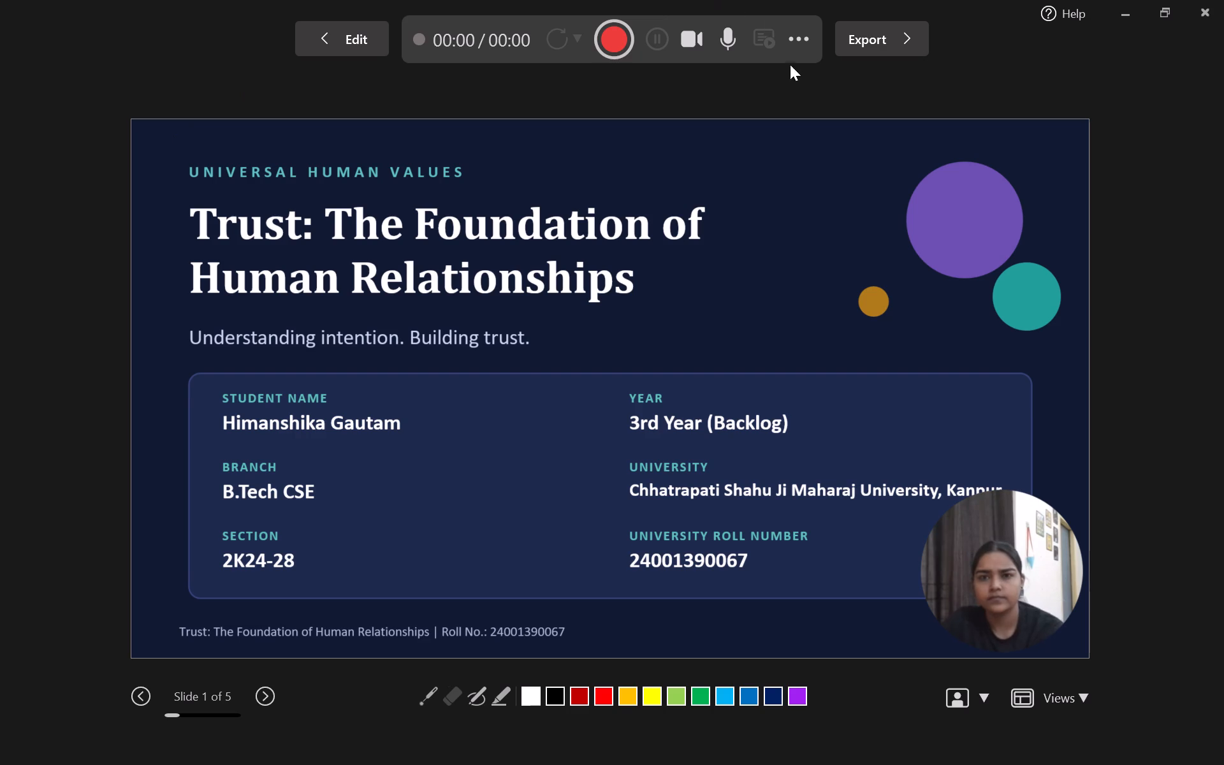
Change the recording camera to Lenovo Virtual Camera and check the selected device.
{"action": "left_click", "coordinate": [792, 43]}
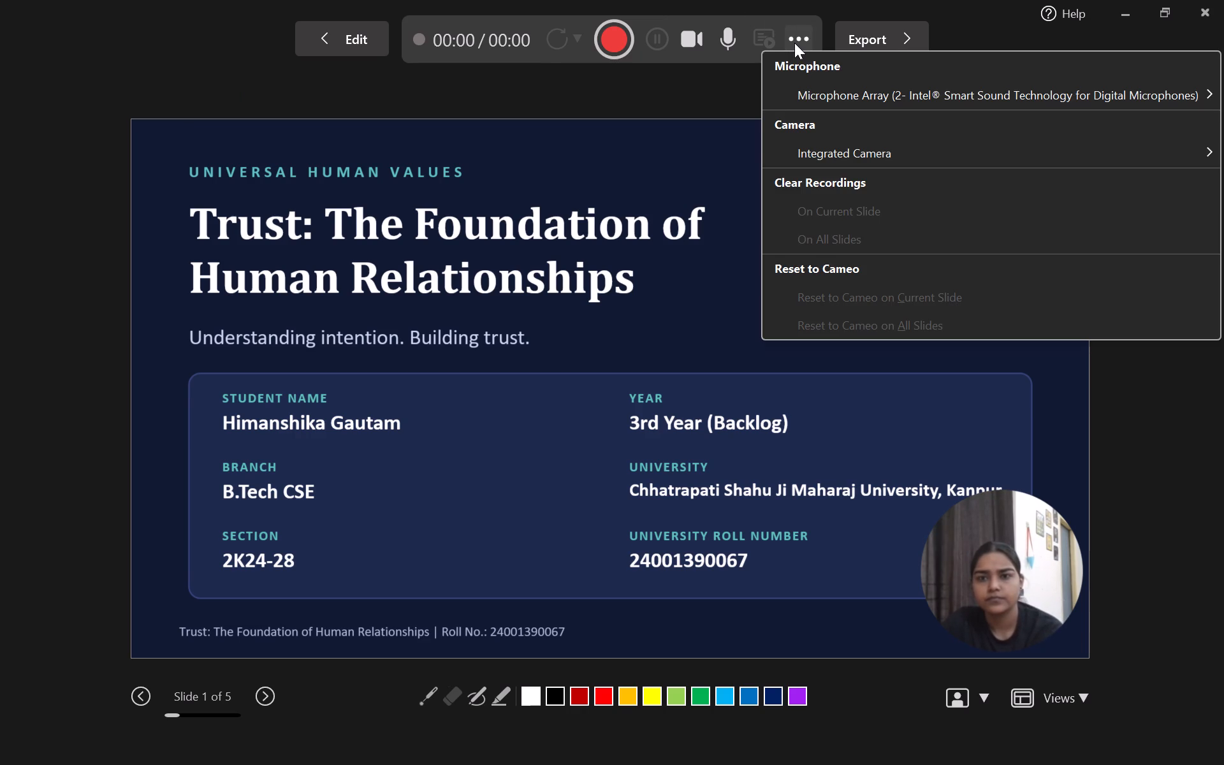
{"action": "left_click", "coordinate": [879, 92]}
{"action": "left_click", "coordinate": [885, 152]}
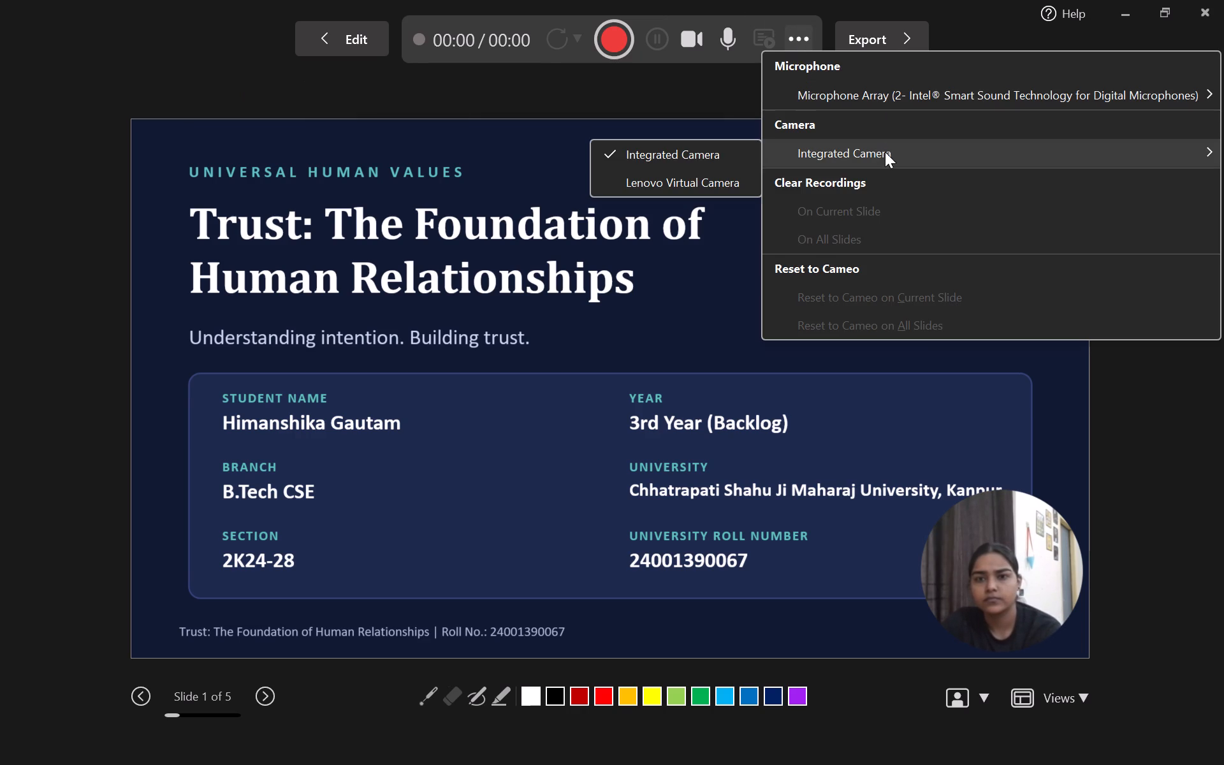
{"action": "left_click", "coordinate": [707, 183]}
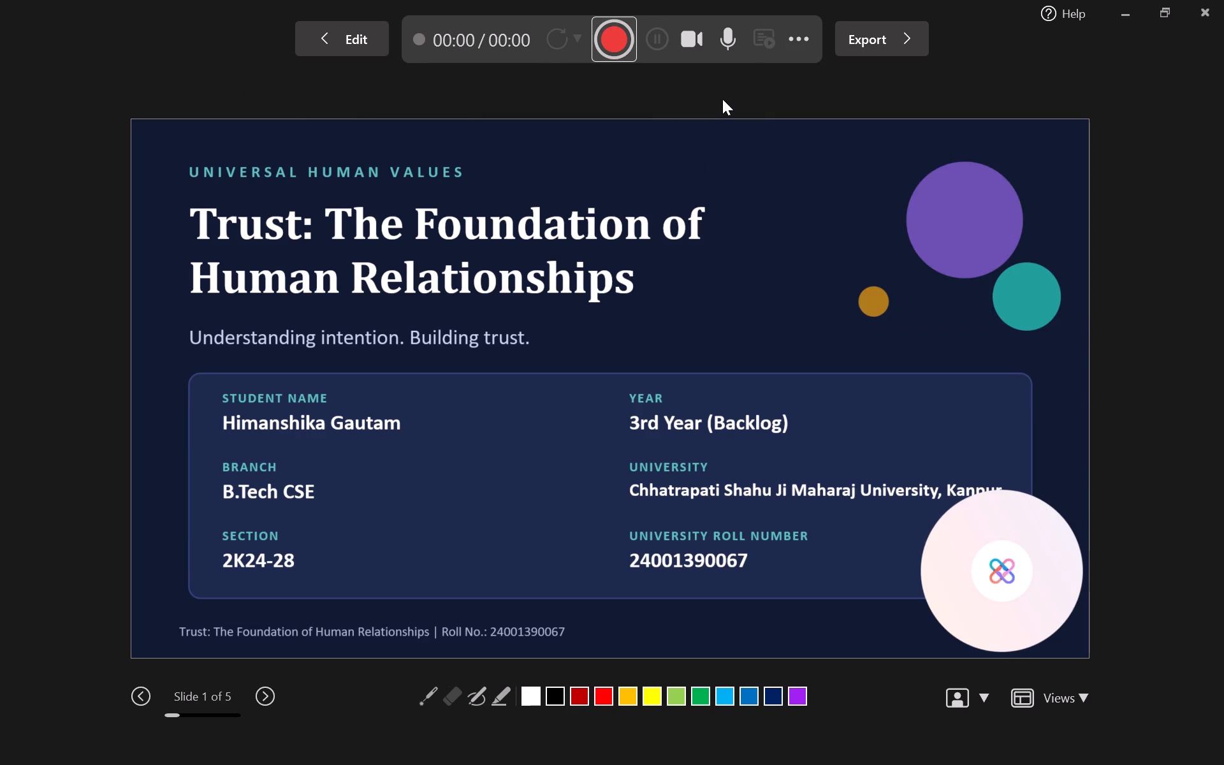
{"action": "left_click", "coordinate": [810, 41]}
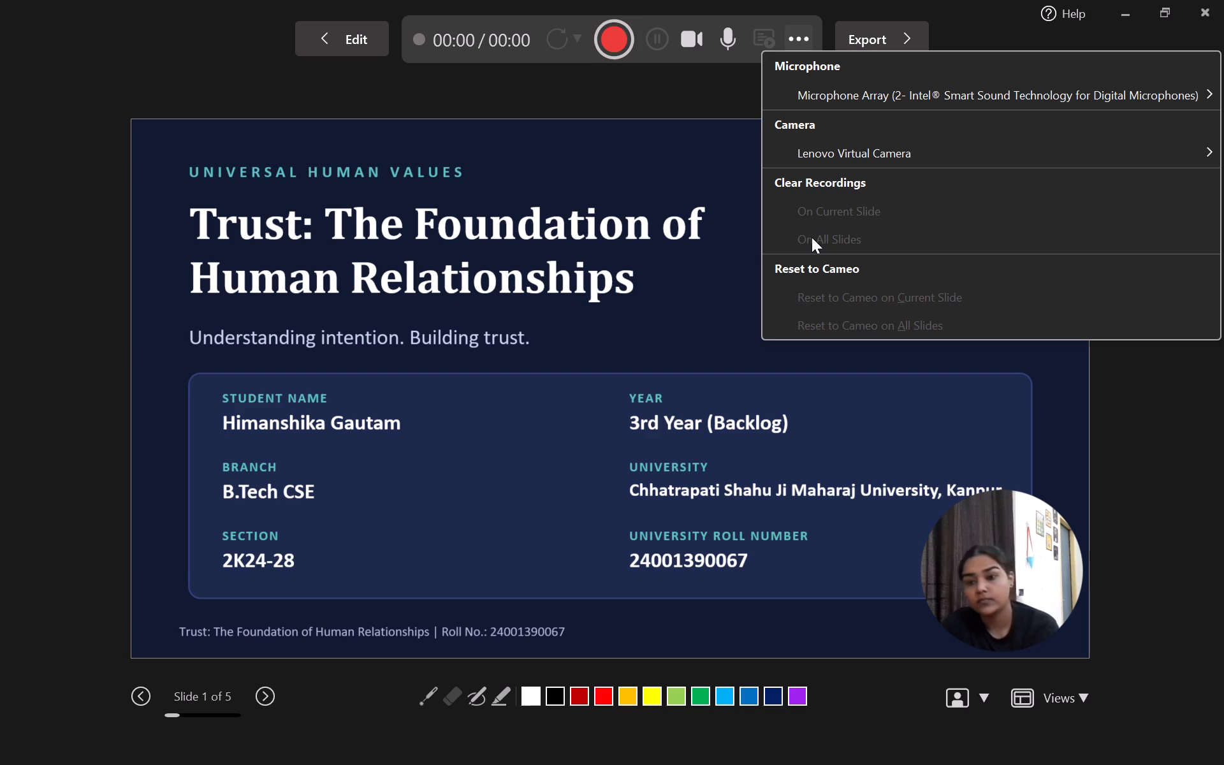
{"action": "left_click", "coordinate": [918, 397]}
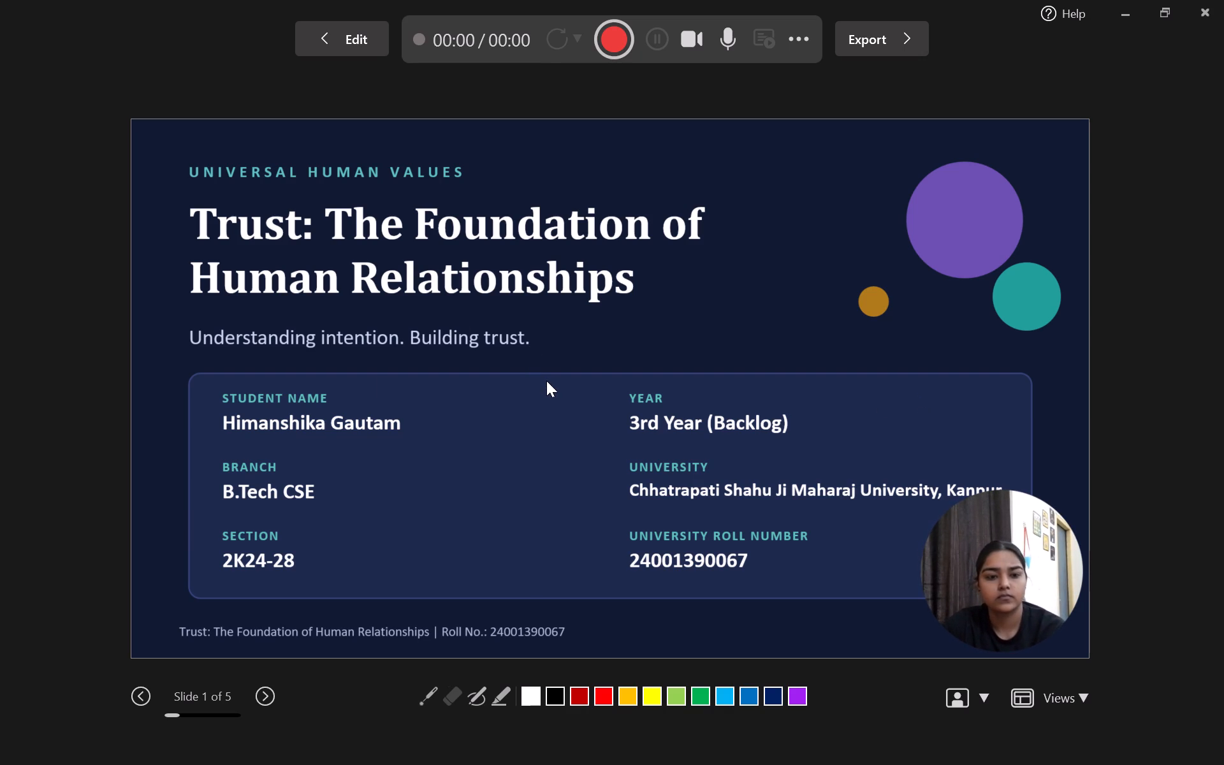
Page through the slides in the recording view and come back to the title slide.
{"action": "scroll", "coordinate": [546, 381], "scroll_direction": "down", "scroll_amount": 5}
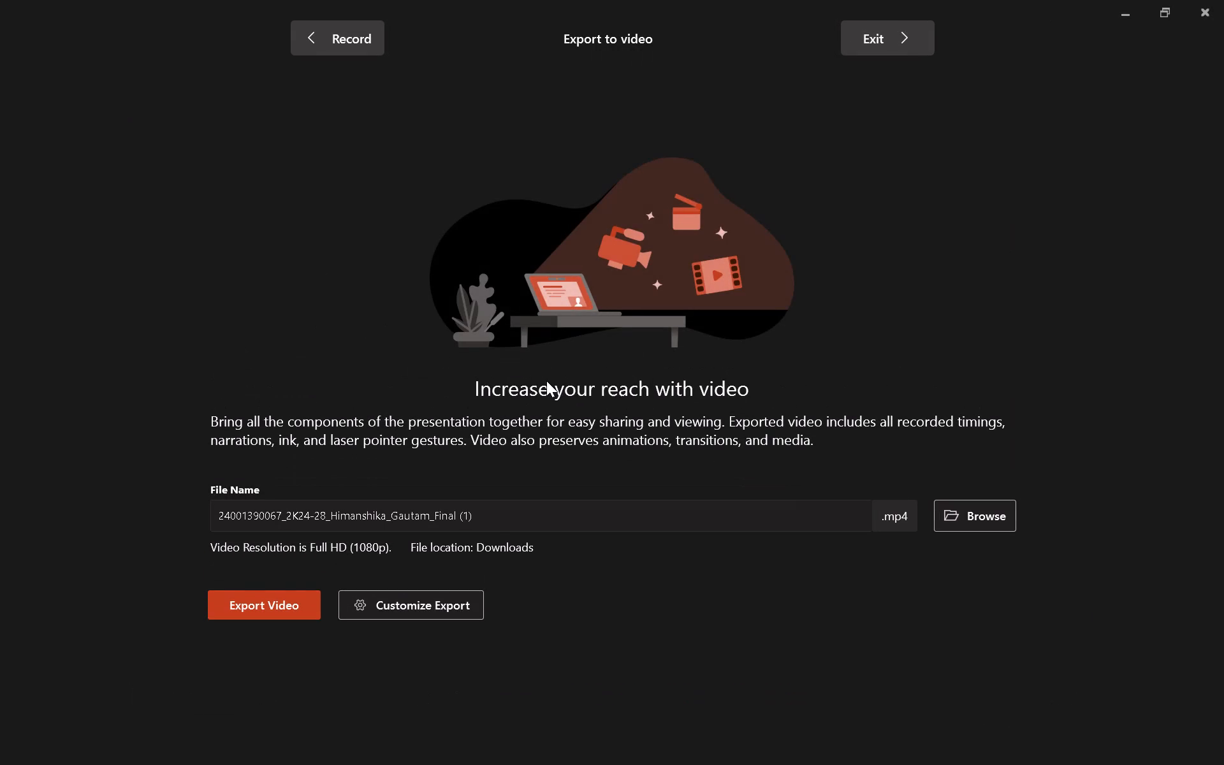
{"action": "scroll", "coordinate": [546, 381], "scroll_direction": "up", "scroll_amount": 8}
{"action": "left_click", "coordinate": [341, 25]}
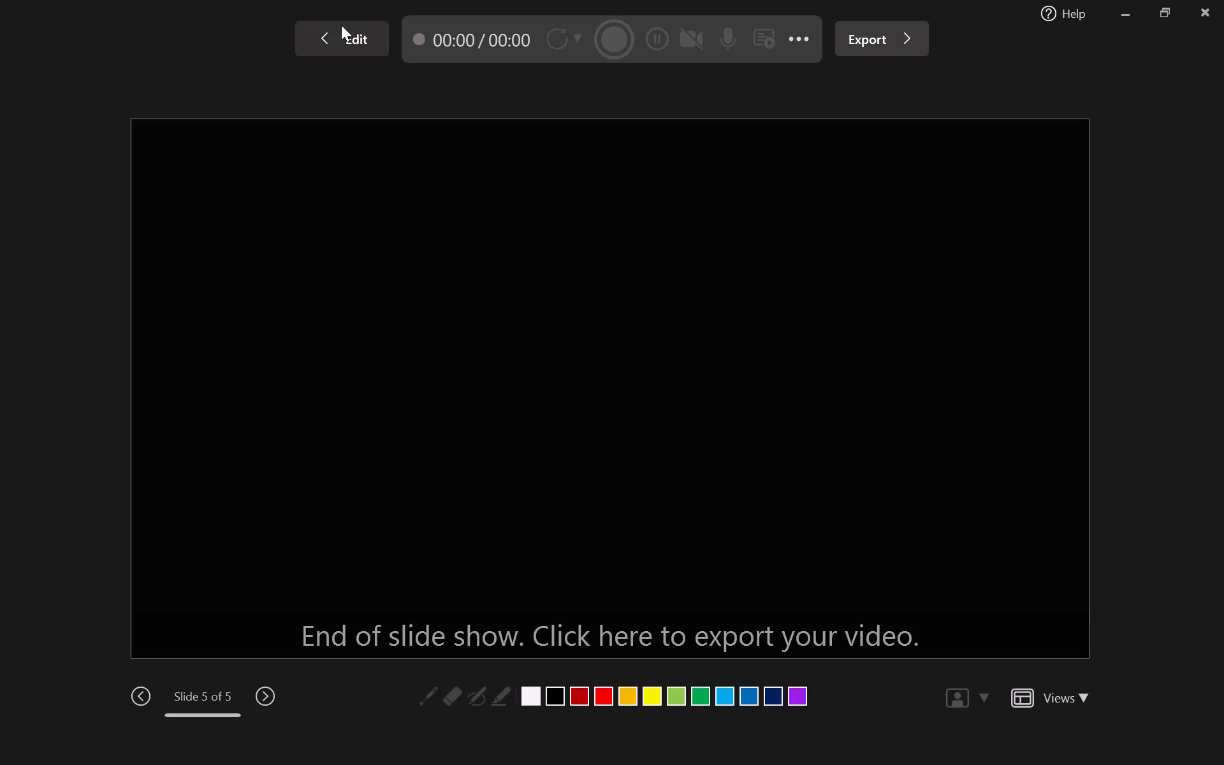
{"action": "scroll", "coordinate": [699, 444], "scroll_direction": "up", "scroll_amount": 20}
{"action": "scroll", "coordinate": [699, 444], "scroll_direction": "up", "scroll_amount": 6}
{"action": "scroll", "coordinate": [699, 444], "scroll_direction": "down", "scroll_amount": 1}
{"action": "scroll", "coordinate": [699, 444], "scroll_direction": "up", "scroll_amount": 8}
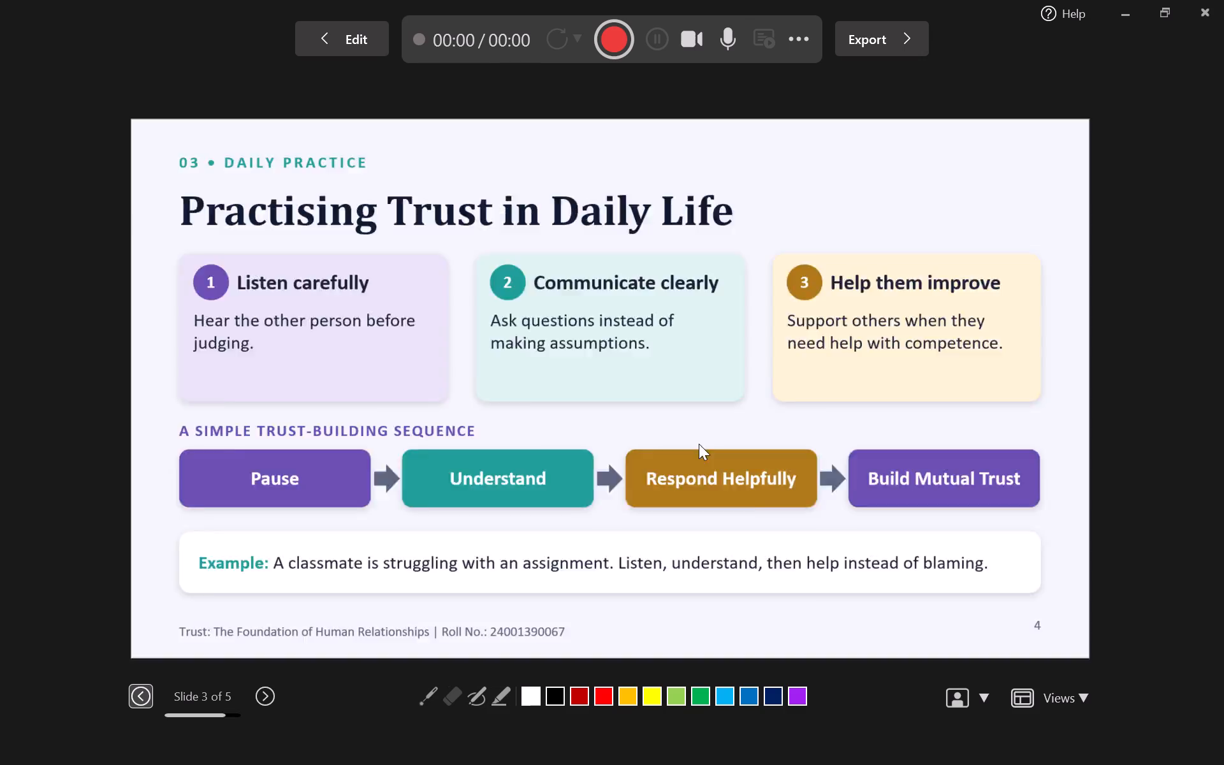
{"action": "scroll", "coordinate": [699, 444], "scroll_direction": "up", "scroll_amount": 20}
{"action": "scroll", "coordinate": [699, 444], "scroll_direction": "up", "scroll_amount": 20}
{"action": "scroll", "coordinate": [699, 444], "scroll_direction": "up", "scroll_amount": 20}
{"action": "scroll", "coordinate": [699, 444], "scroll_direction": "up", "scroll_amount": 9}
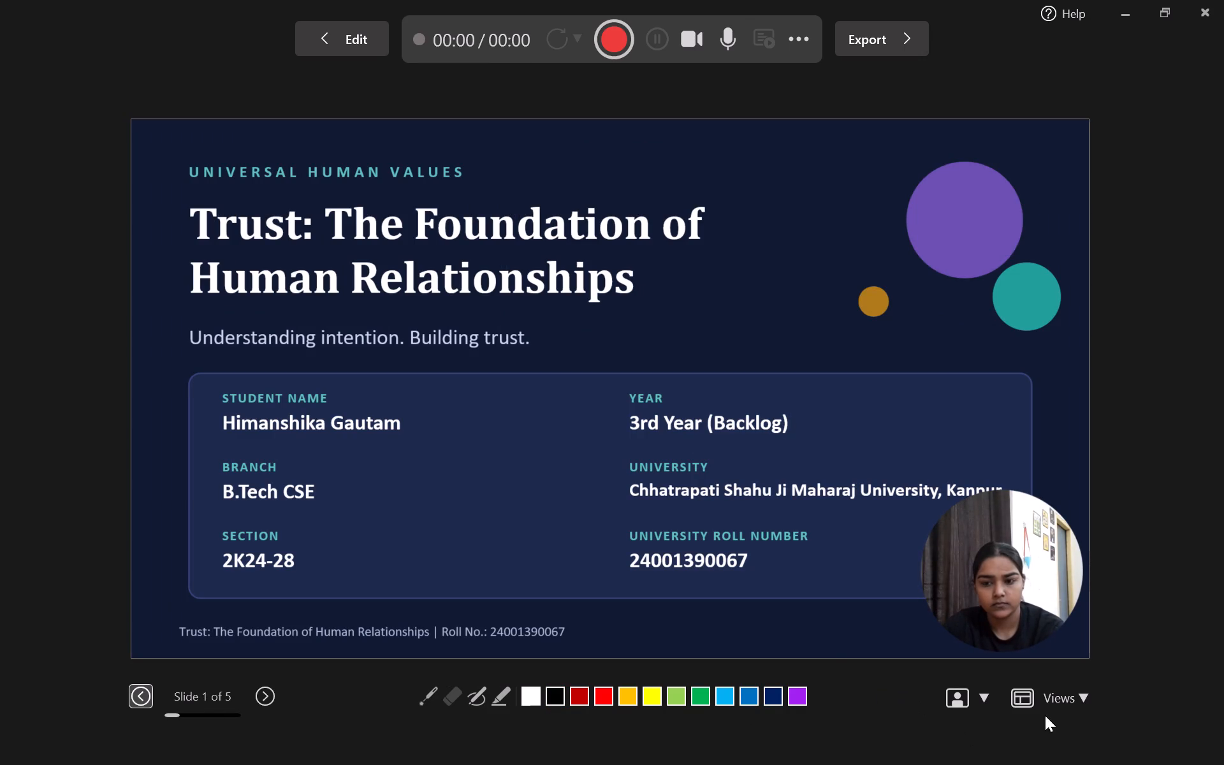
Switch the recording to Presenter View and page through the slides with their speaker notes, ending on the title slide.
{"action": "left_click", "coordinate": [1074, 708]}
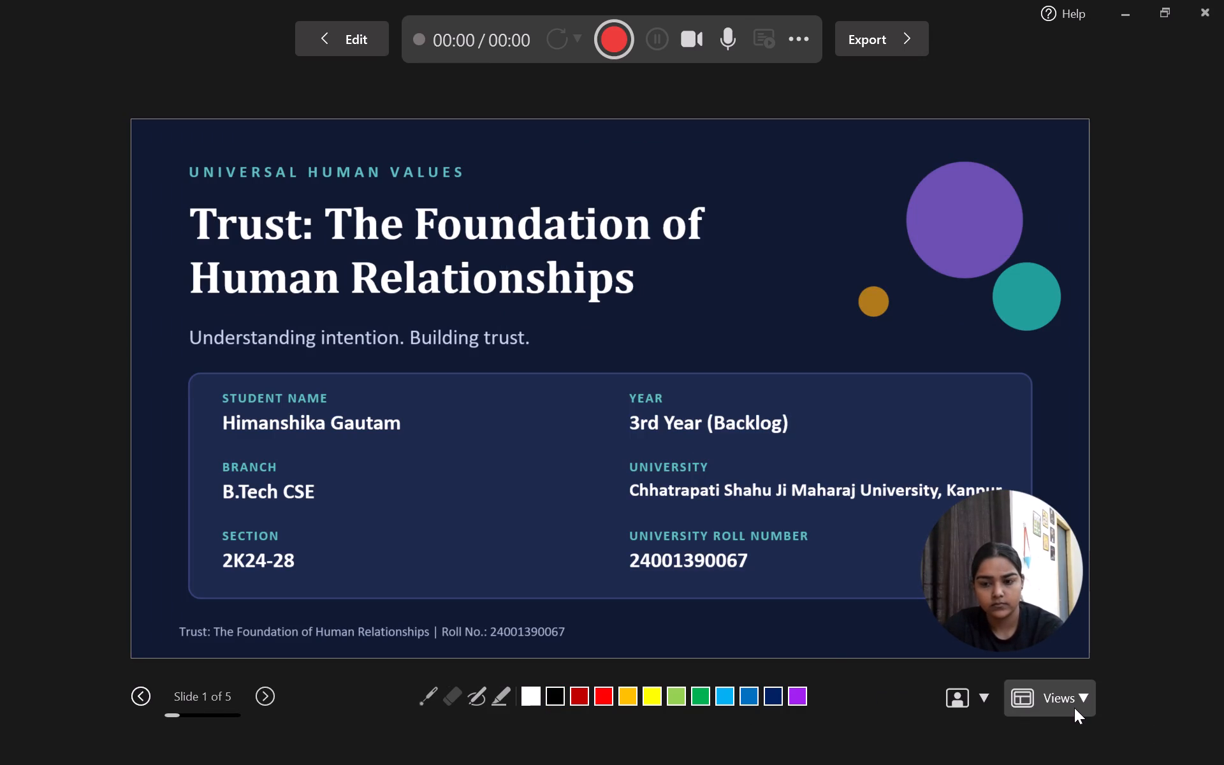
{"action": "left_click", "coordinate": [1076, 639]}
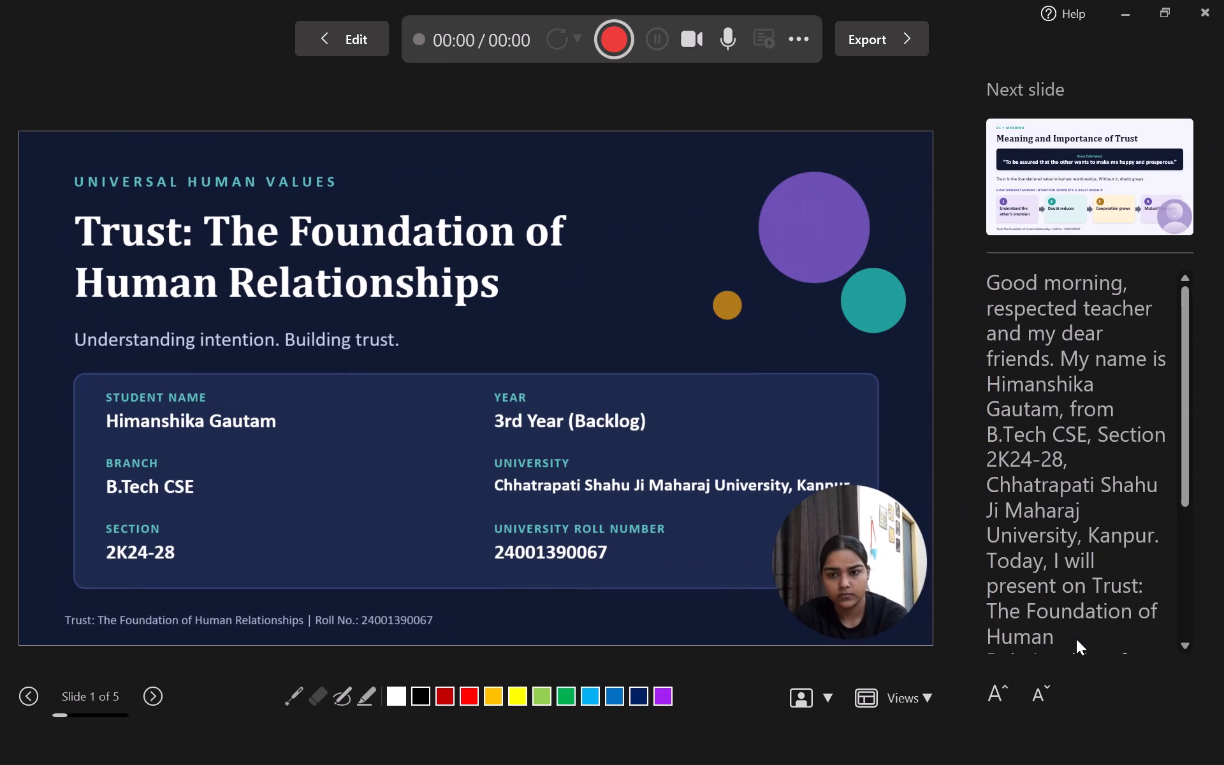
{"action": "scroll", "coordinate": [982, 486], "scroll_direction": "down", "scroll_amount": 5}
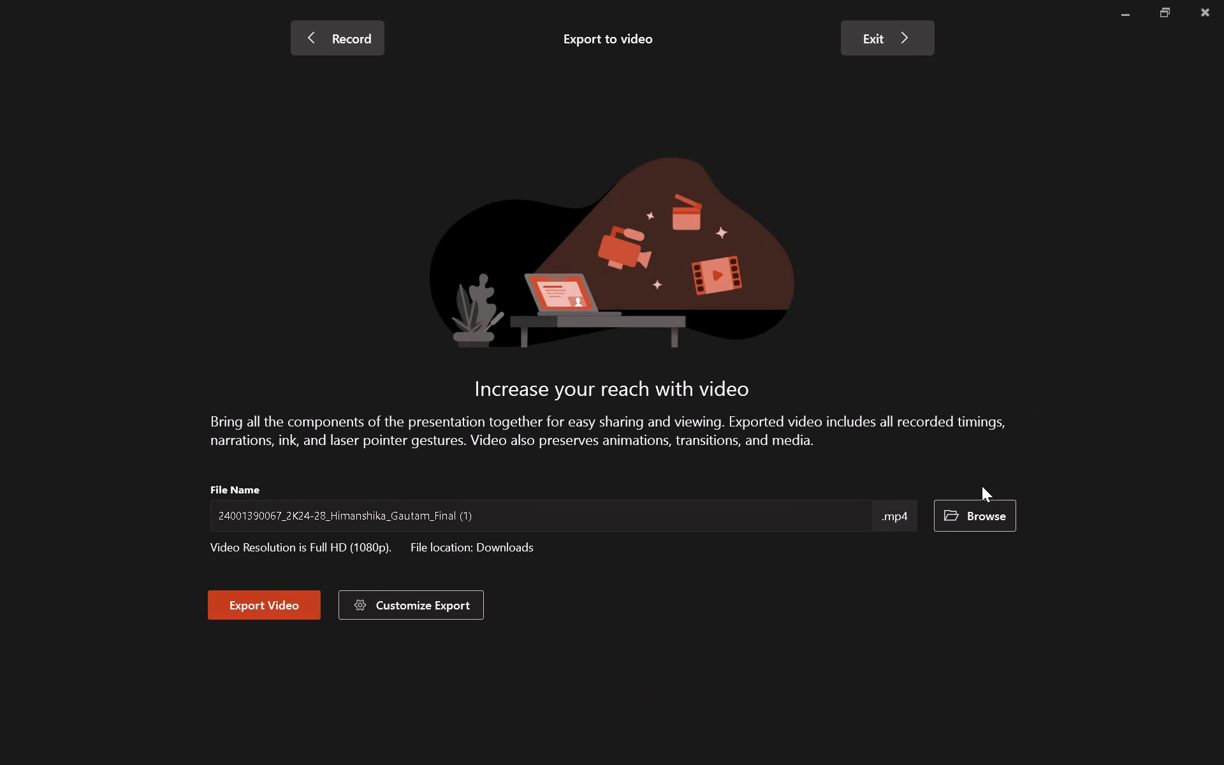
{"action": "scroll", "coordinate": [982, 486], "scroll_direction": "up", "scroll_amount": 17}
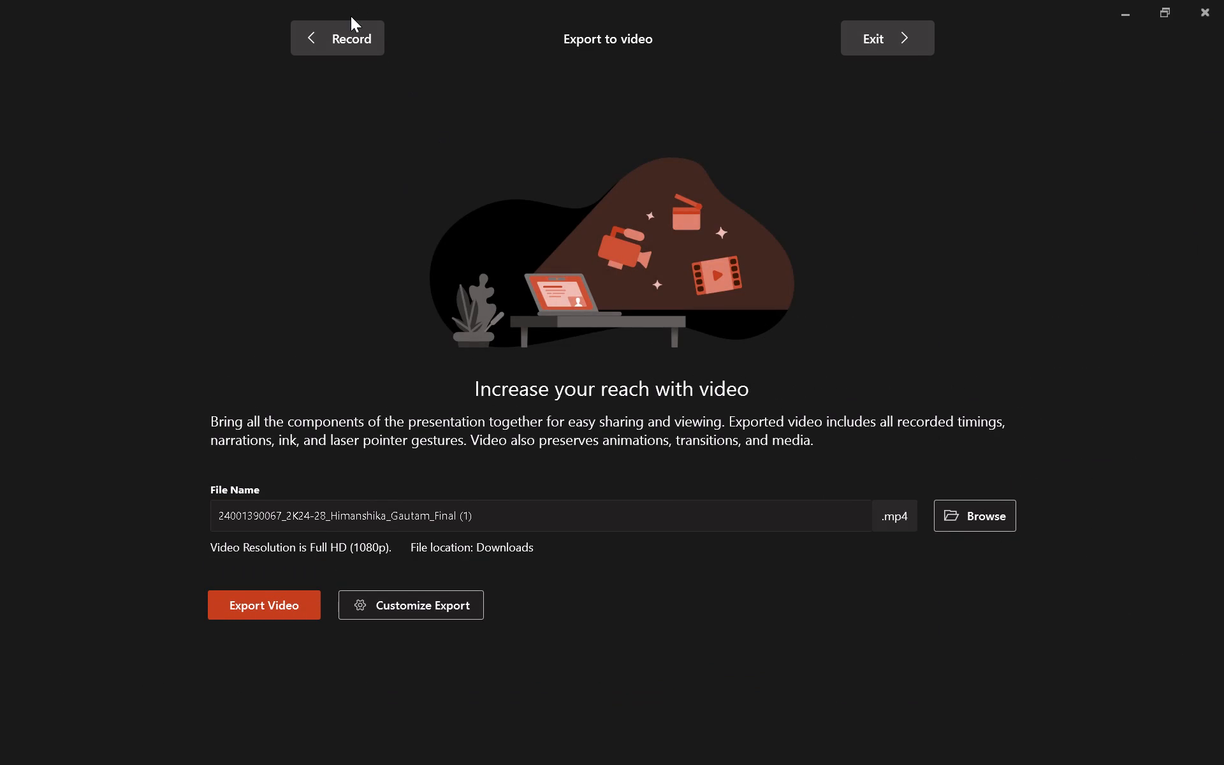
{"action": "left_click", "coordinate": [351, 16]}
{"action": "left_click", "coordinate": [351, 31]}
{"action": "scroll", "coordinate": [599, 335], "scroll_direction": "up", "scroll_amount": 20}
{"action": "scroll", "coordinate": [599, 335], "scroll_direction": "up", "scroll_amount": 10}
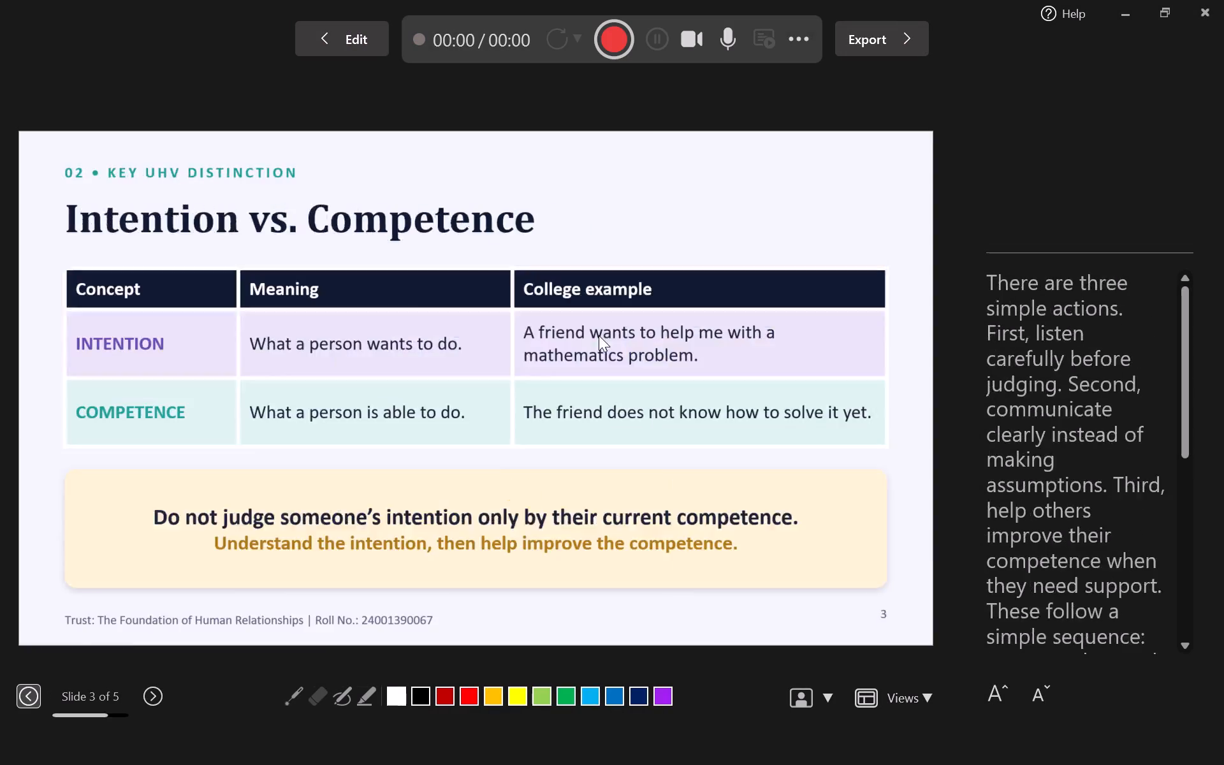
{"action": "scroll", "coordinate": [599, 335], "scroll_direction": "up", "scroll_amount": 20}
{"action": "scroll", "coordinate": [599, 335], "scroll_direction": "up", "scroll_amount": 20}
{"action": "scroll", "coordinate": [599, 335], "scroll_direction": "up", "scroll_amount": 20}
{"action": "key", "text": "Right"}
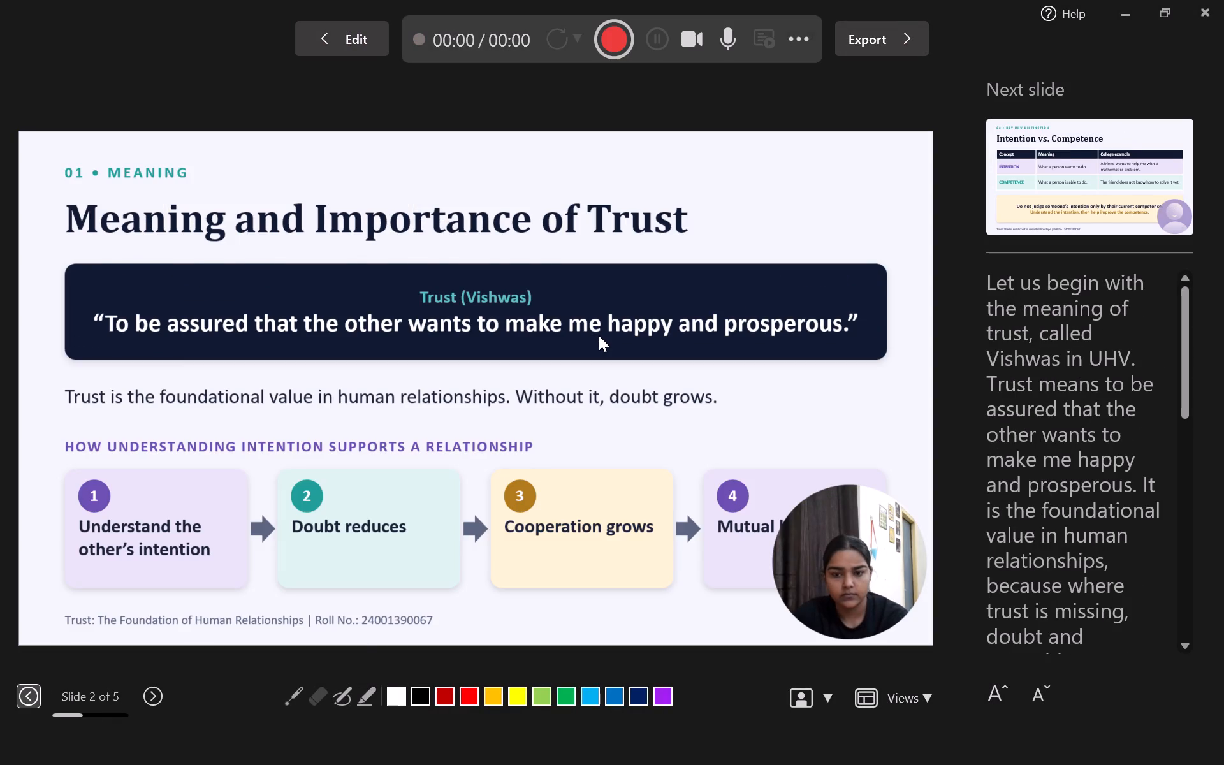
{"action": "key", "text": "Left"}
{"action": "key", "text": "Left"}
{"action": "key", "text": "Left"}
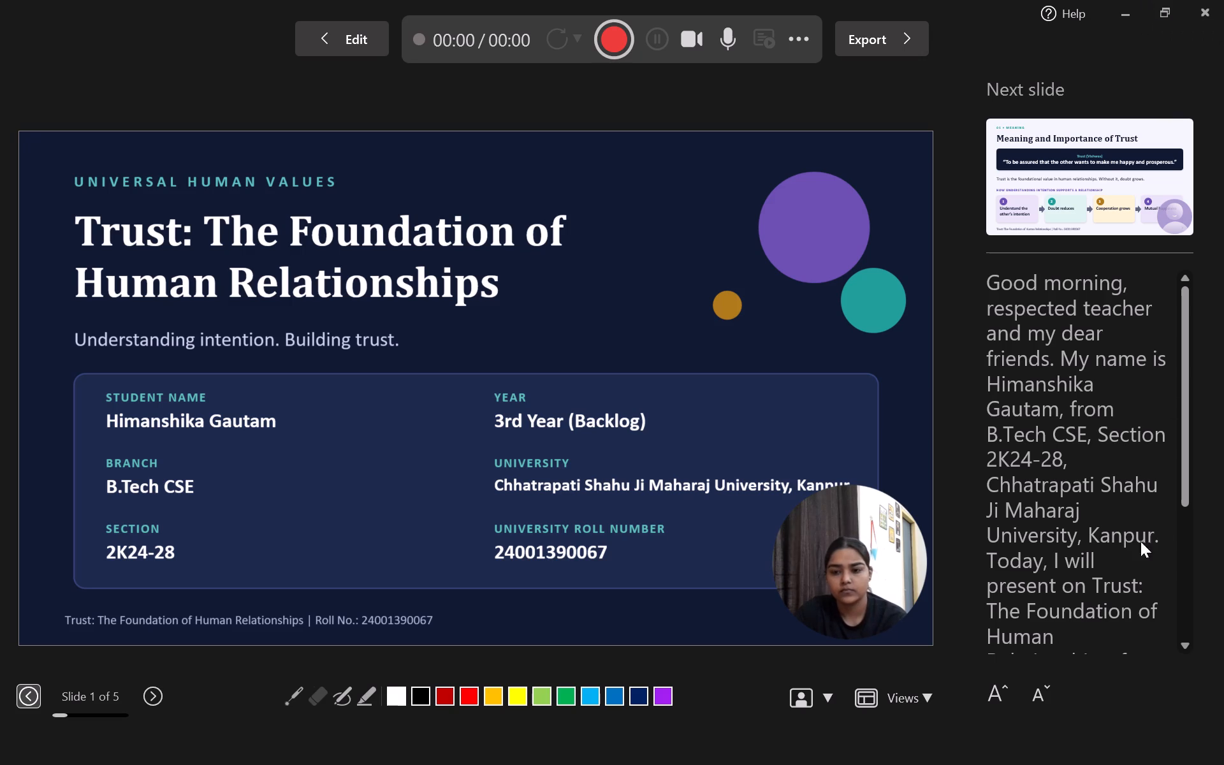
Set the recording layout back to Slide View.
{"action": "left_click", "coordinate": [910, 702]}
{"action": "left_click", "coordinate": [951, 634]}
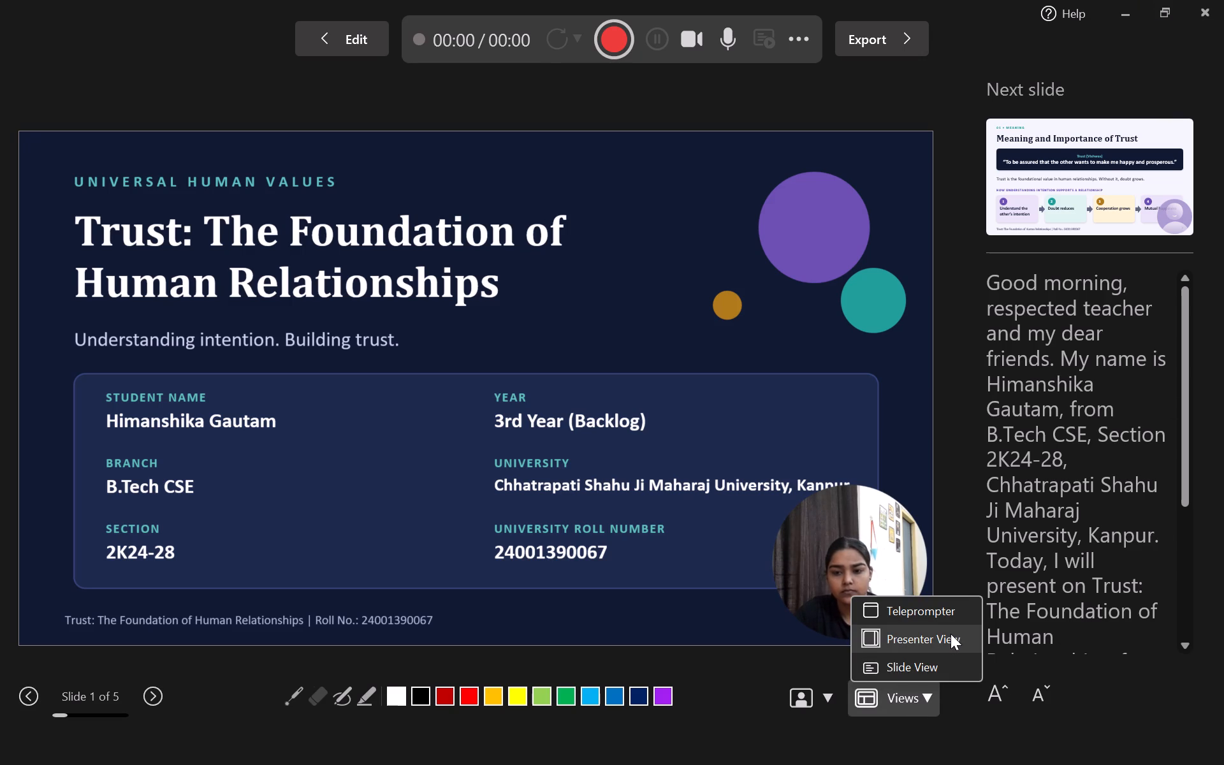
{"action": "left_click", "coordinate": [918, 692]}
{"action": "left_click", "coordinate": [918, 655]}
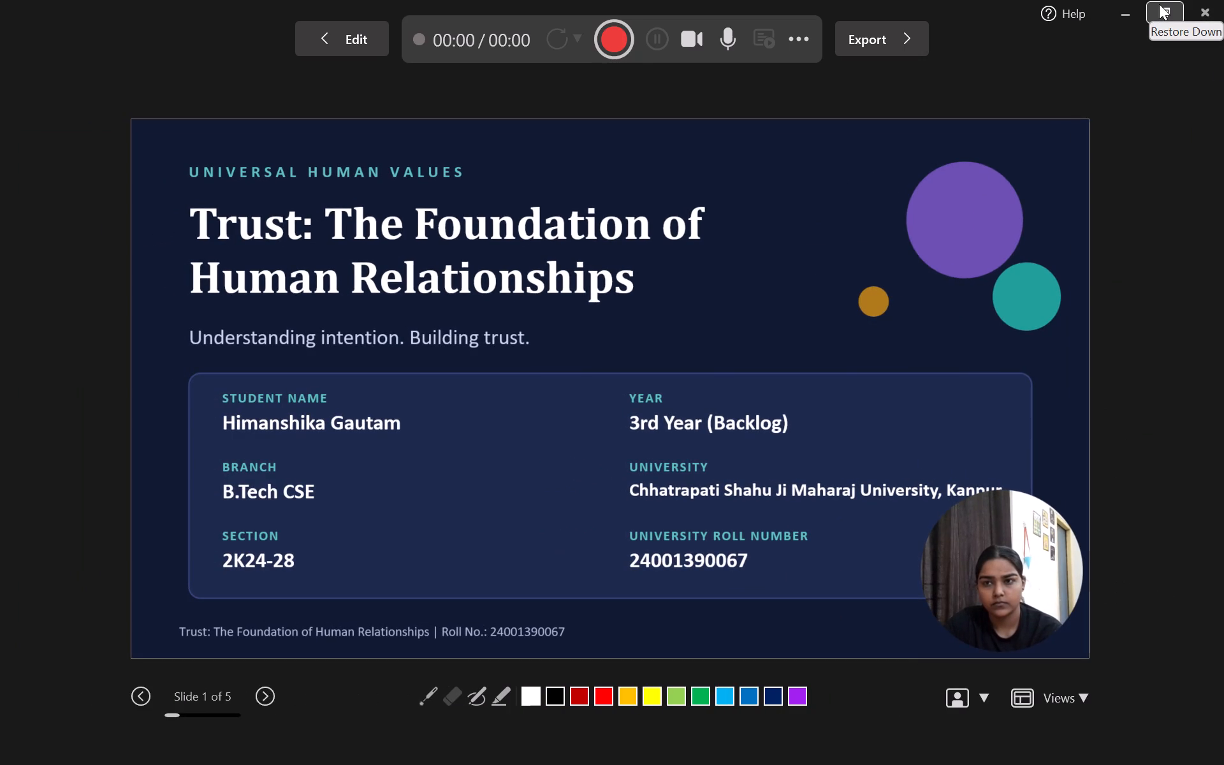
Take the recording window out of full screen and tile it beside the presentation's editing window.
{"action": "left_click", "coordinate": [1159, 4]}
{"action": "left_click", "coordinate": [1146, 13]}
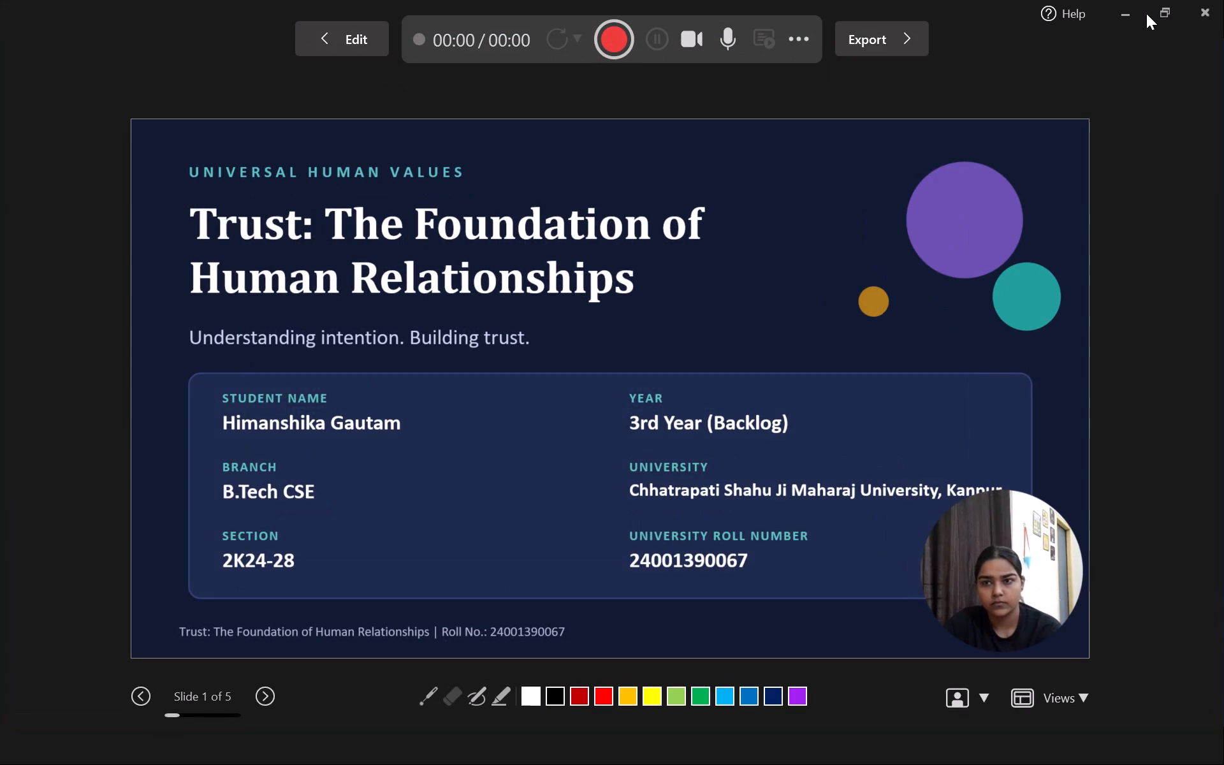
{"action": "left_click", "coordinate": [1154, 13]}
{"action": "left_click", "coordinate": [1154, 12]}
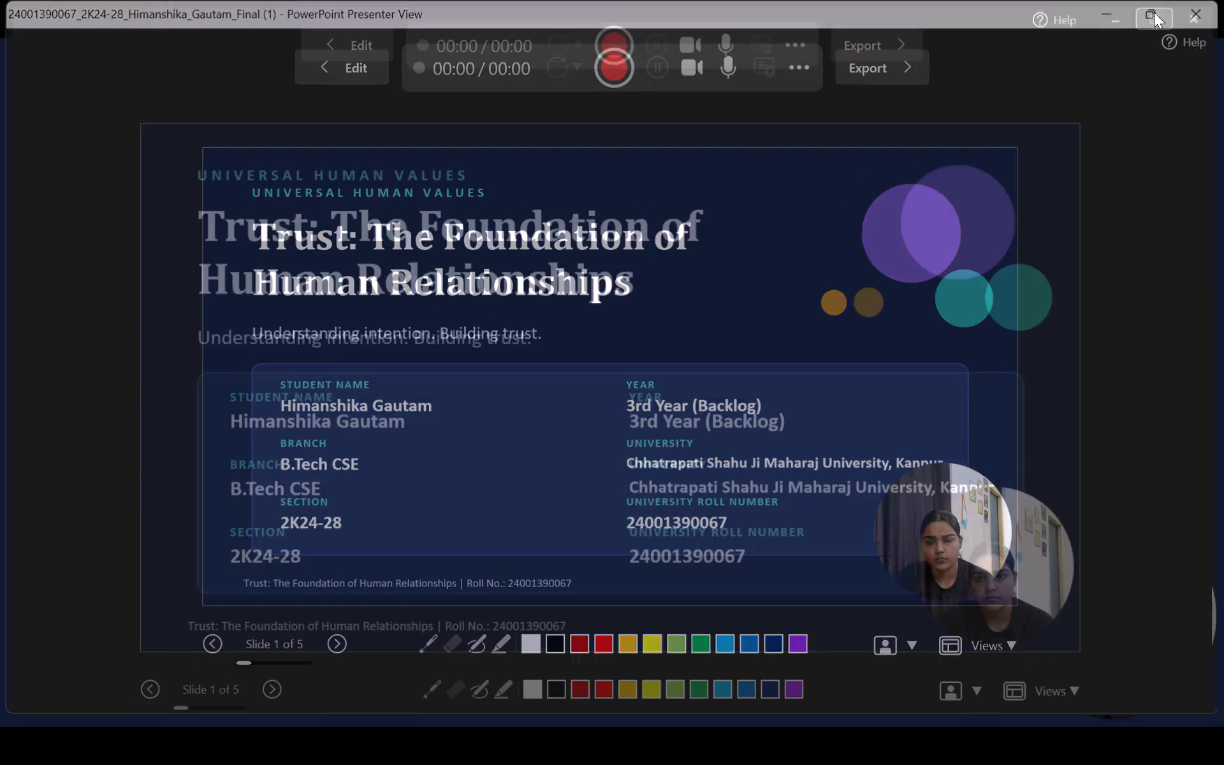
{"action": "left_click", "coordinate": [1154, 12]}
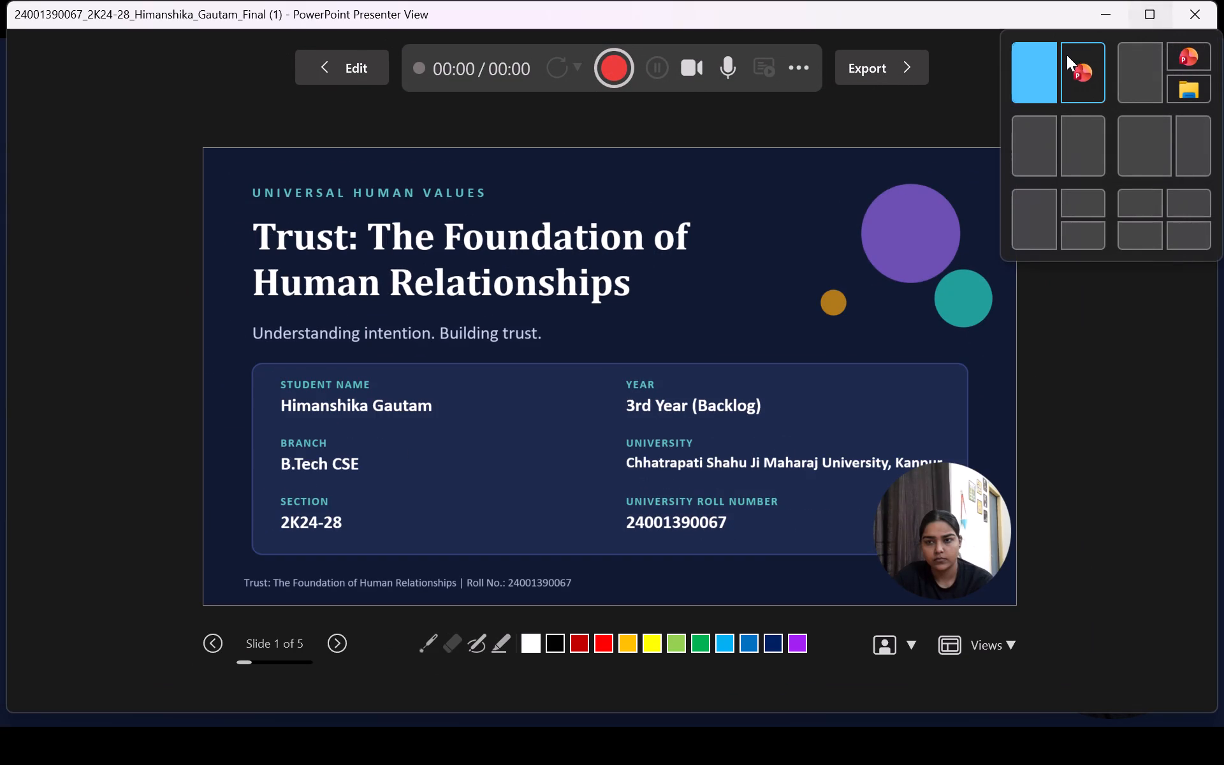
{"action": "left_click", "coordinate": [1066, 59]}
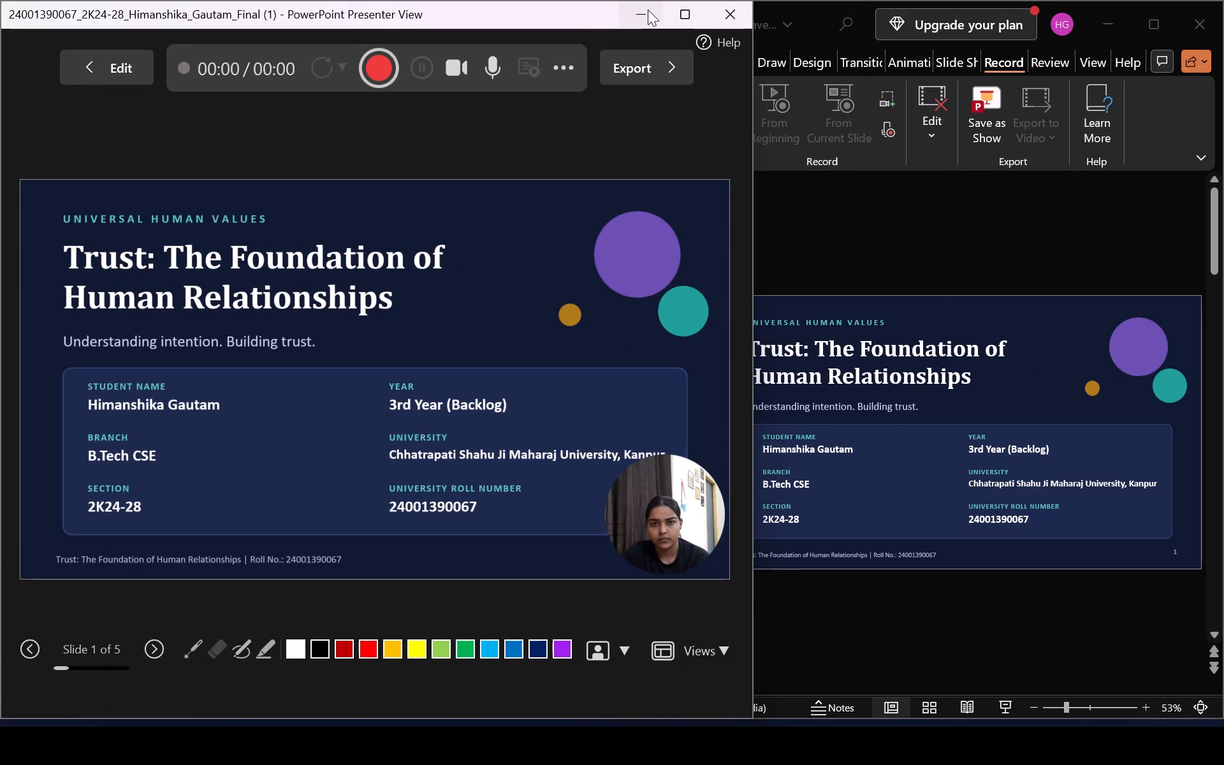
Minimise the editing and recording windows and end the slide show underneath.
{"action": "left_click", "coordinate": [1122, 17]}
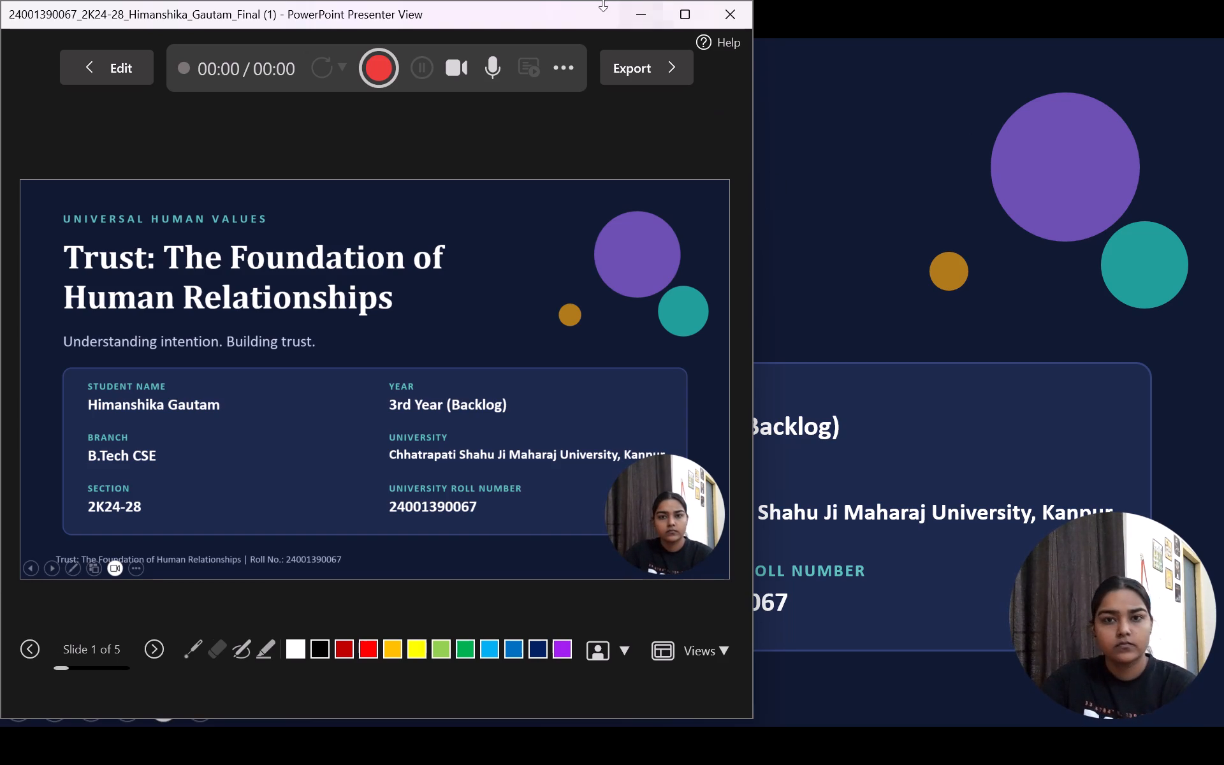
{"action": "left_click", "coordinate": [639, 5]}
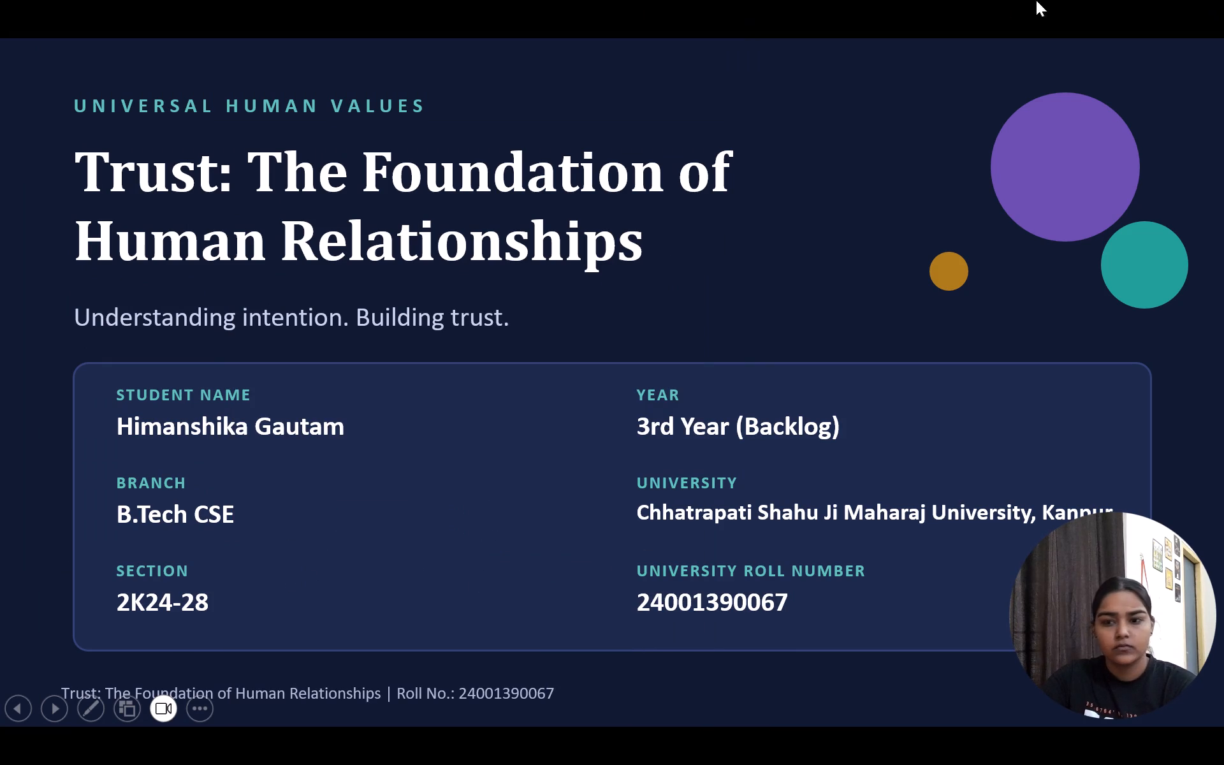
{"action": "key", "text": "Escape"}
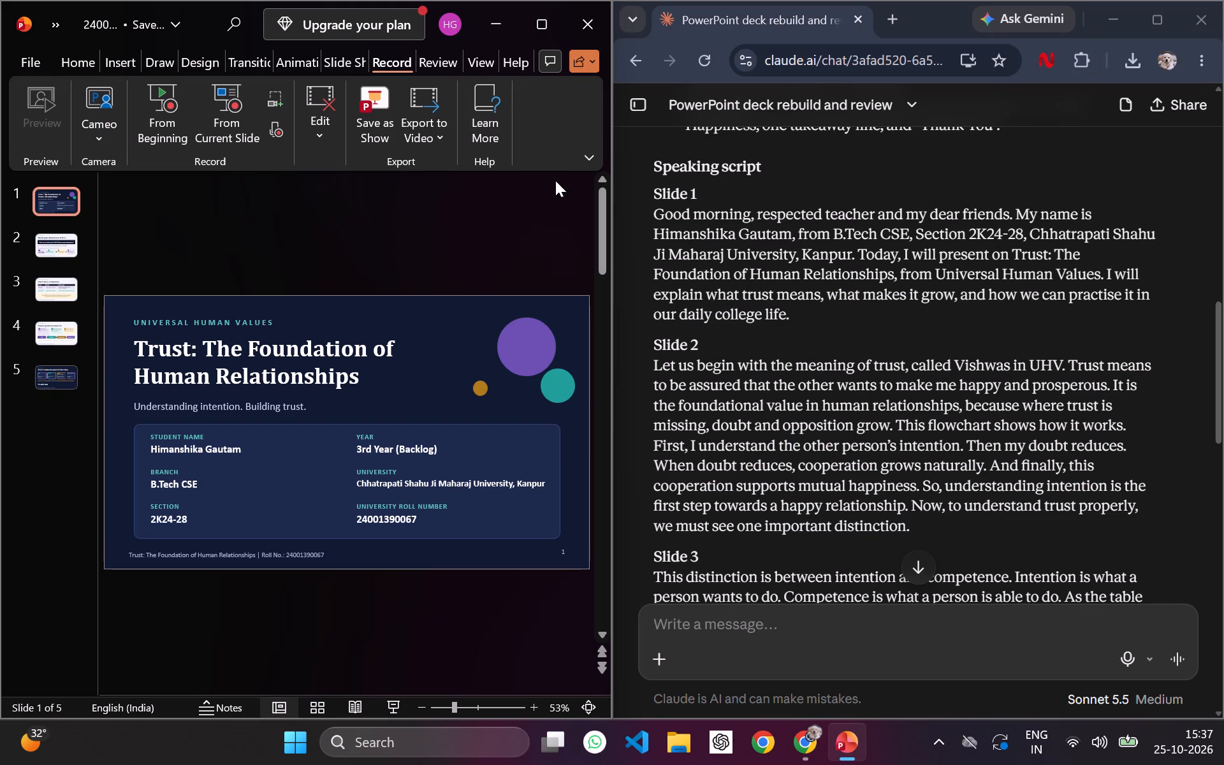
Start the recording view from the beginning and blur the camera background.
{"action": "left_click", "coordinate": [161, 117]}
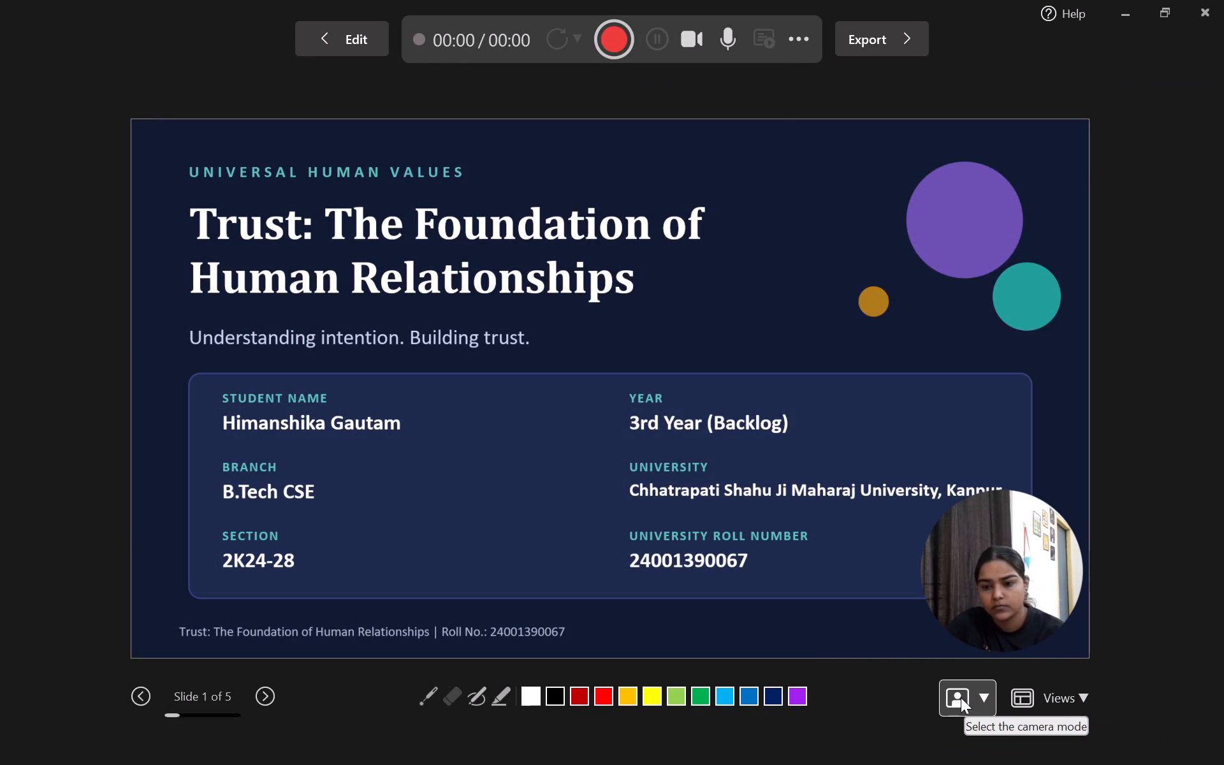
{"action": "left_click", "coordinate": [986, 702]}
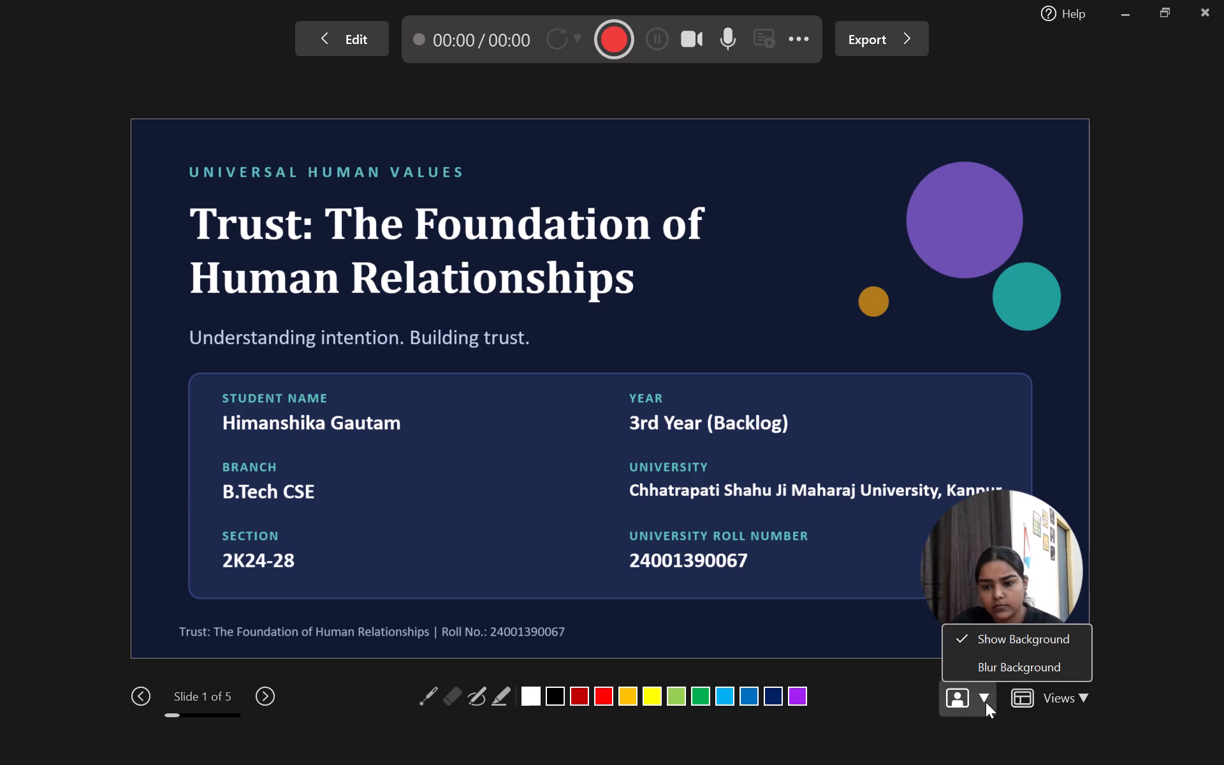
{"action": "left_click", "coordinate": [1028, 673]}
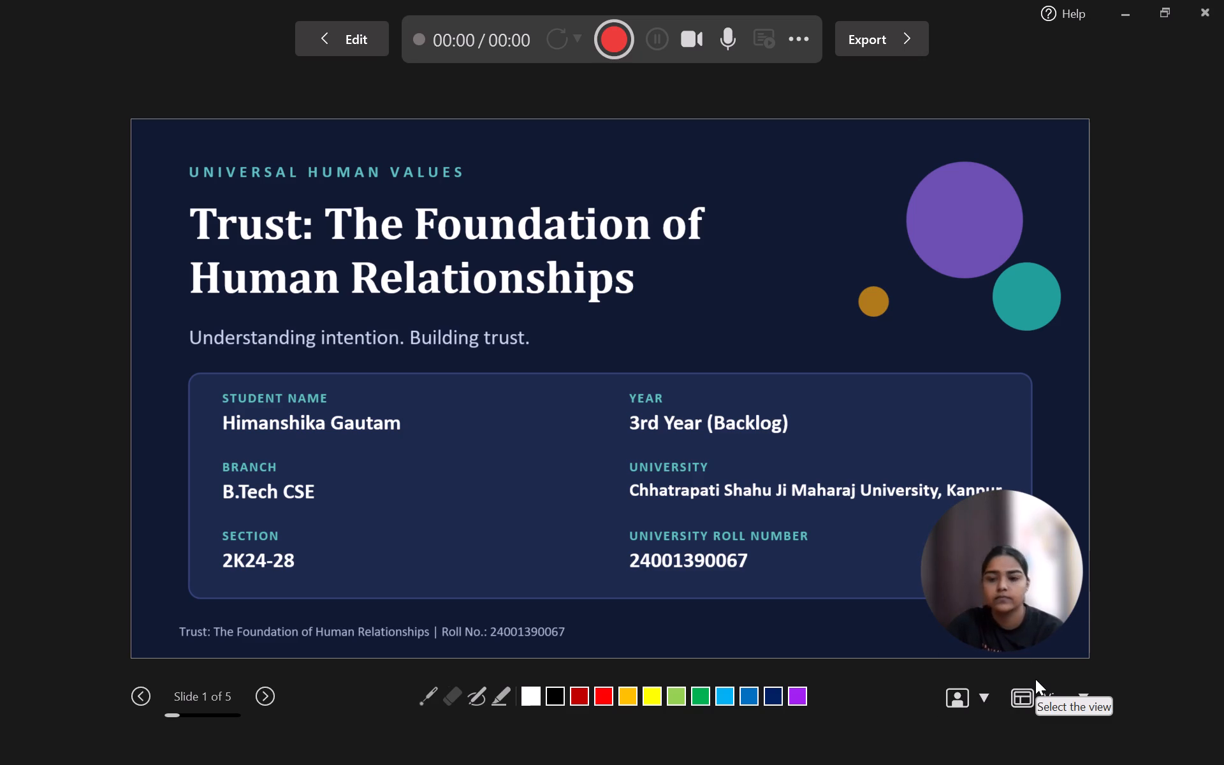
Switch the recording to Presenter View and reduce the text size of the speaker notes.
{"action": "left_click", "coordinate": [1075, 682]}
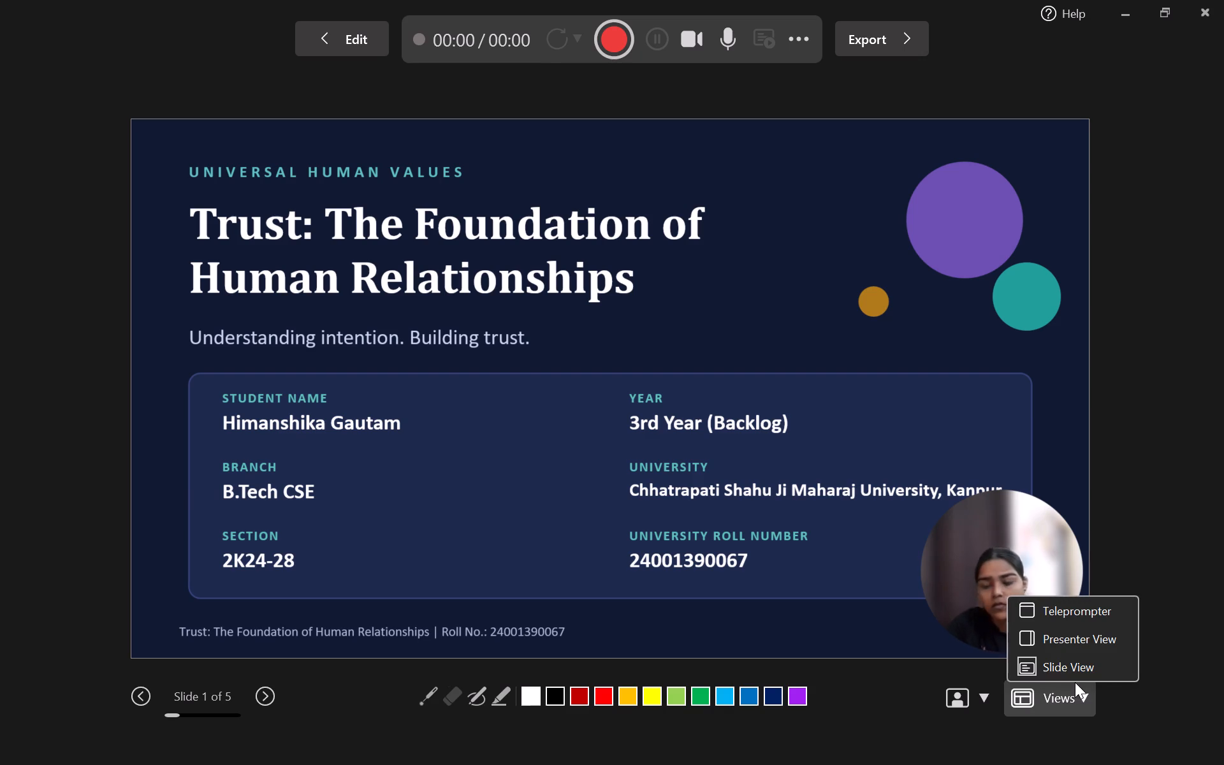
{"action": "left_click", "coordinate": [1077, 641]}
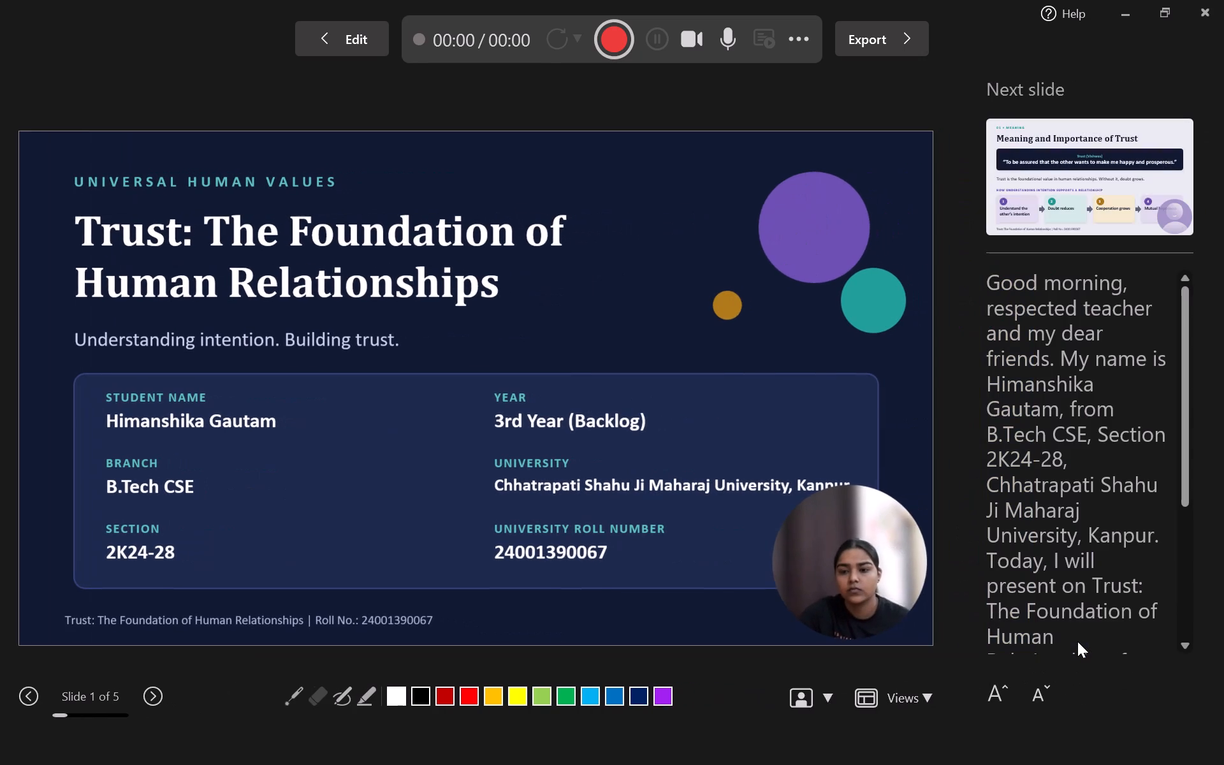
{"action": "left_click", "coordinate": [1037, 688]}
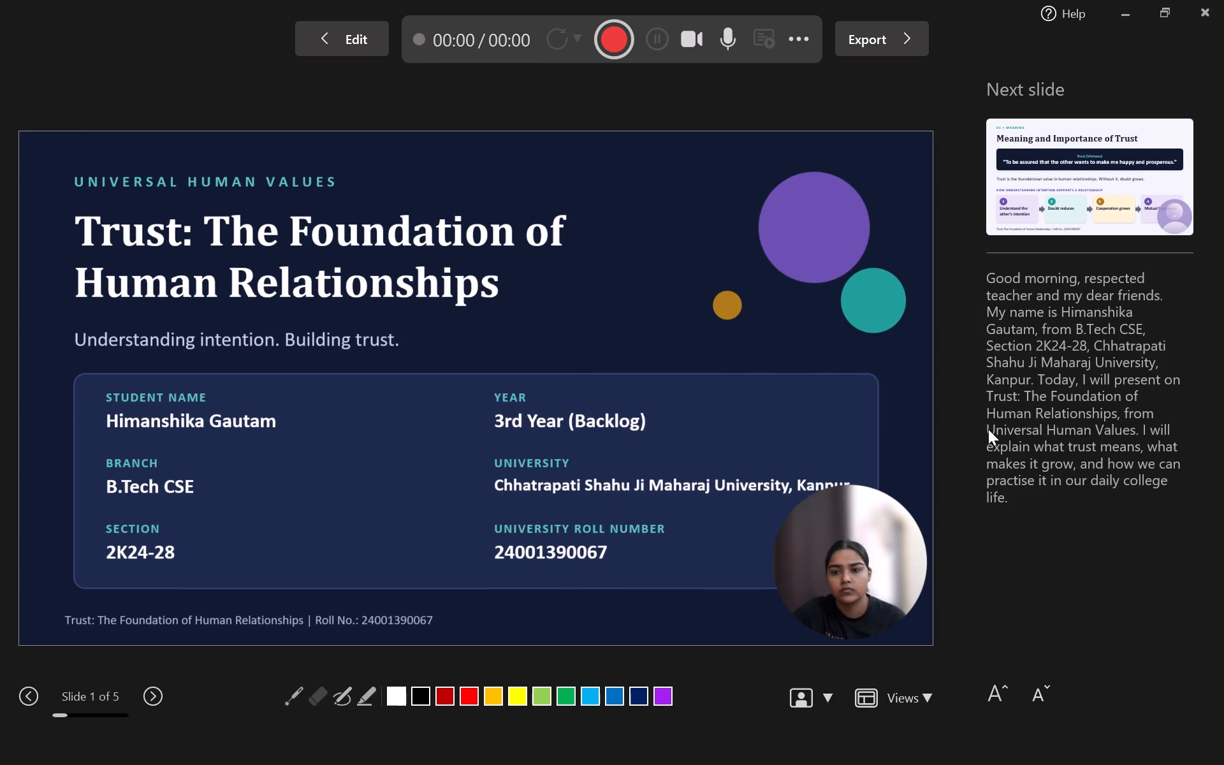
{"action": "left_click", "coordinate": [1038, 681]}
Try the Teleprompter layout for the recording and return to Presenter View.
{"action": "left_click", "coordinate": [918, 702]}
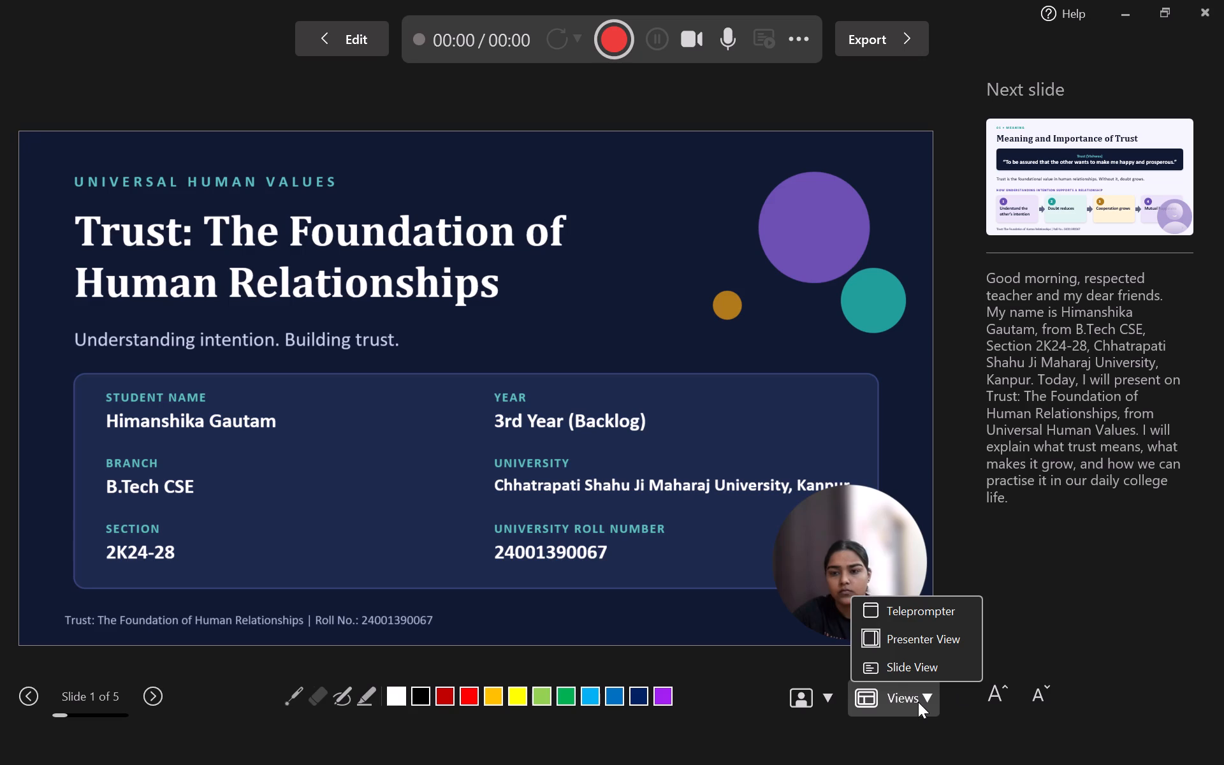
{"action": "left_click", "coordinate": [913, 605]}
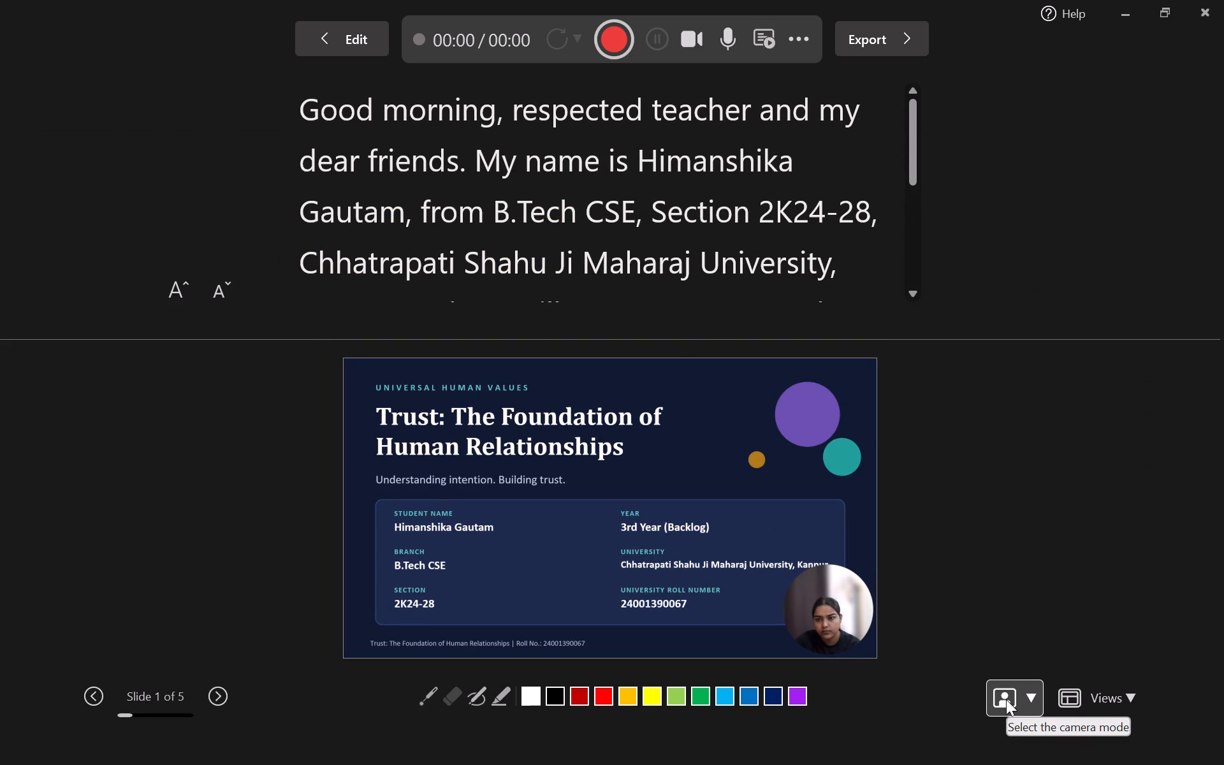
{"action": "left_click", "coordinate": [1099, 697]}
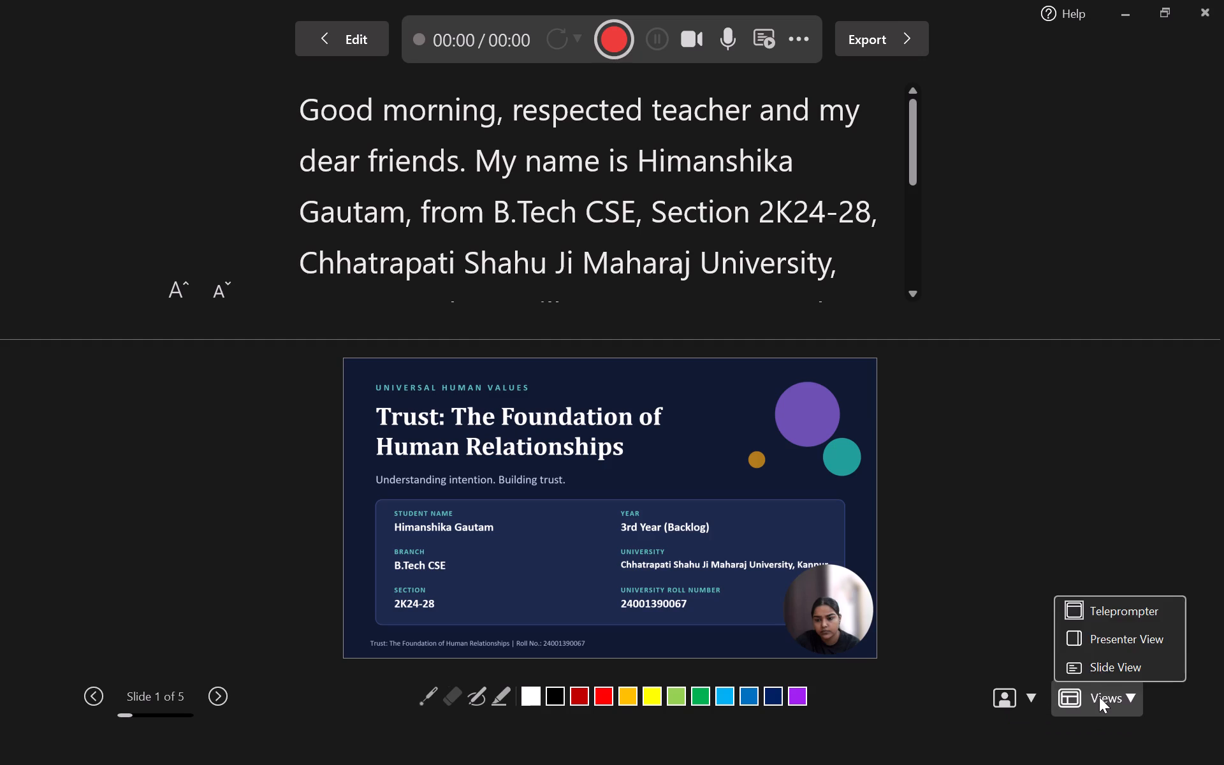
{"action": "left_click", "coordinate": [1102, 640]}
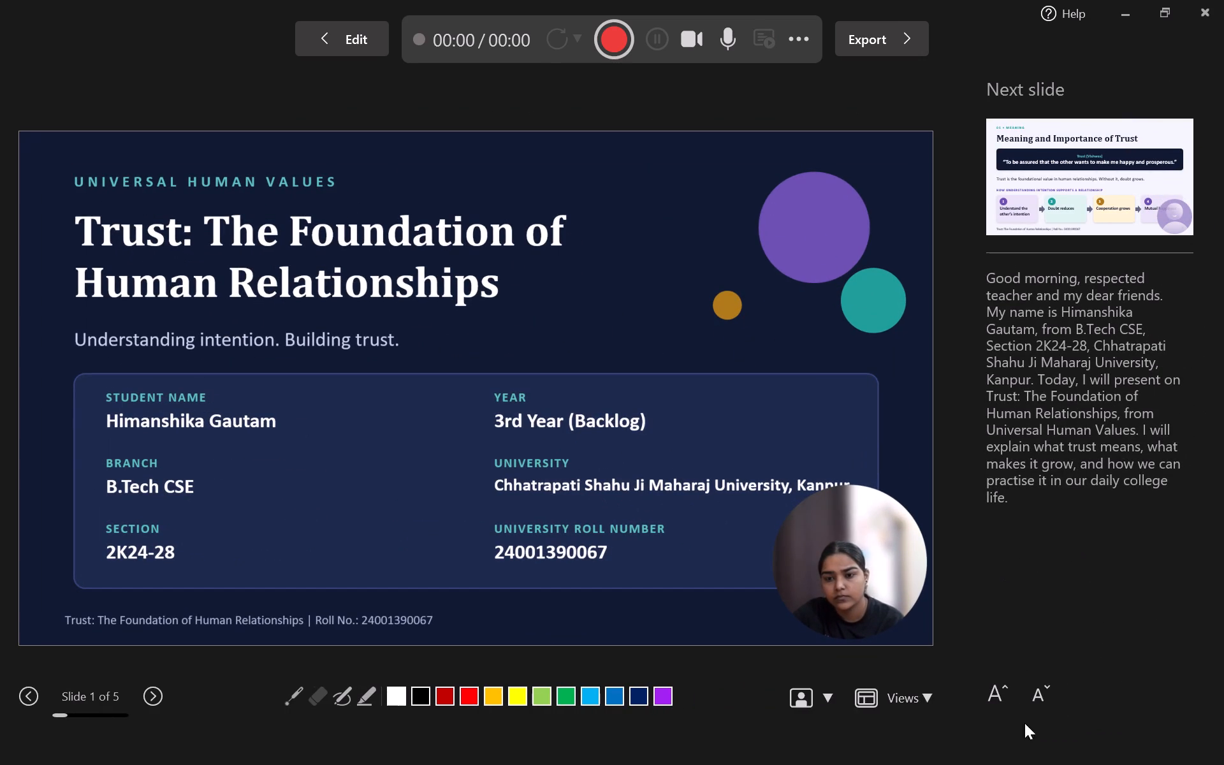
Switch the recording to the Teleprompter layout and reduce the script text so slide 1's whole script fits above the slide.
{"action": "left_click", "coordinate": [910, 692]}
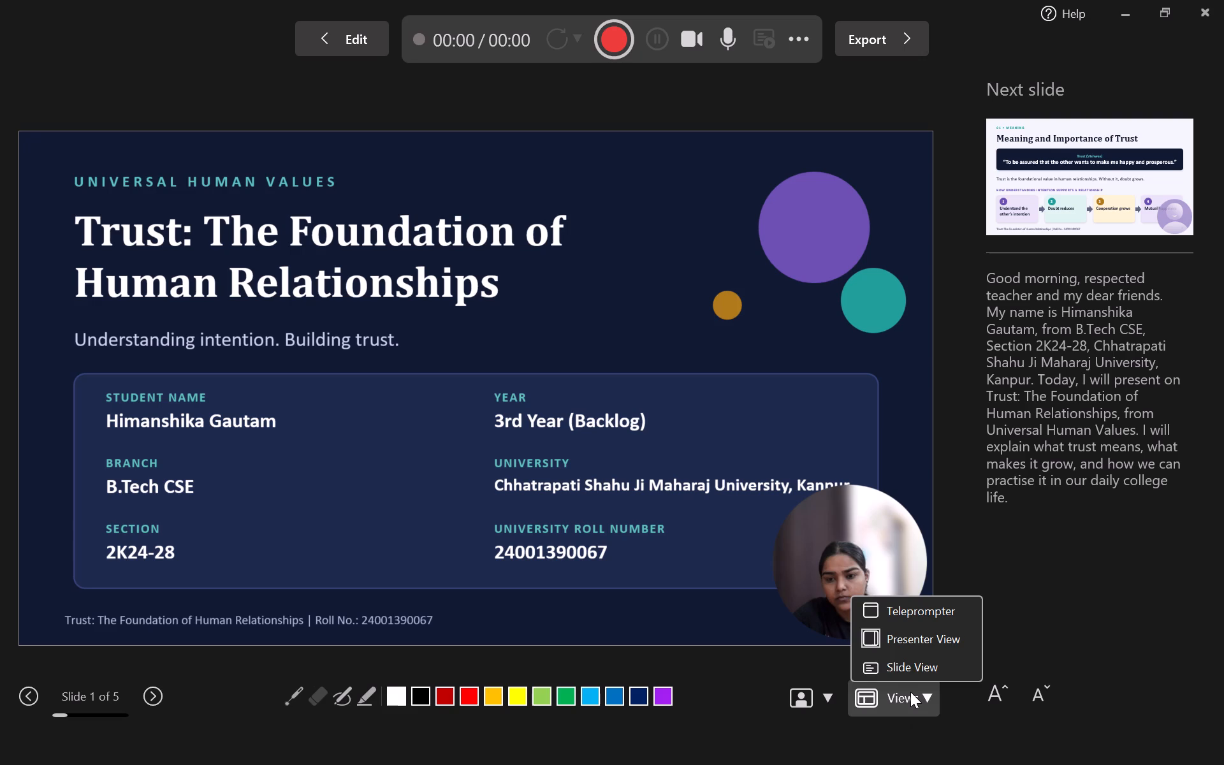
{"action": "left_click", "coordinate": [898, 620]}
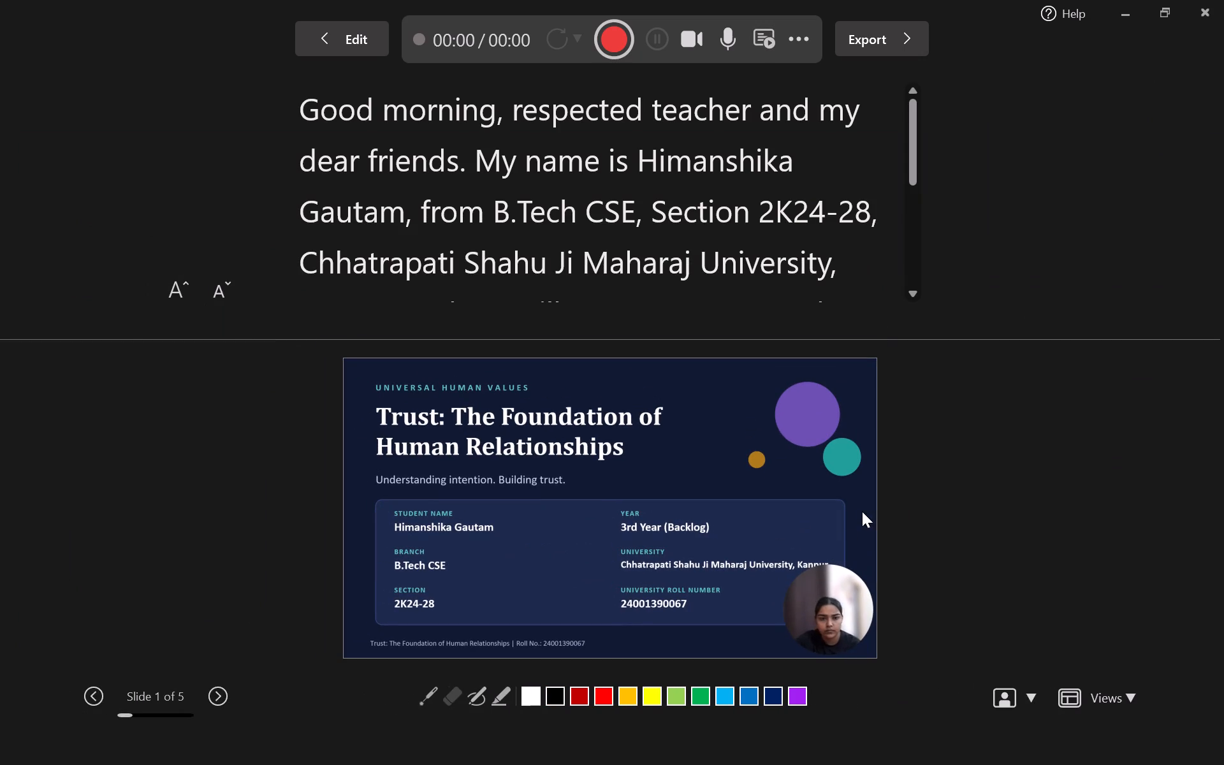
{"action": "scroll", "coordinate": [512, 256], "scroll_direction": "down", "scroll_amount": 1}
{"action": "scroll", "coordinate": [512, 256], "scroll_direction": "up", "scroll_amount": 7}
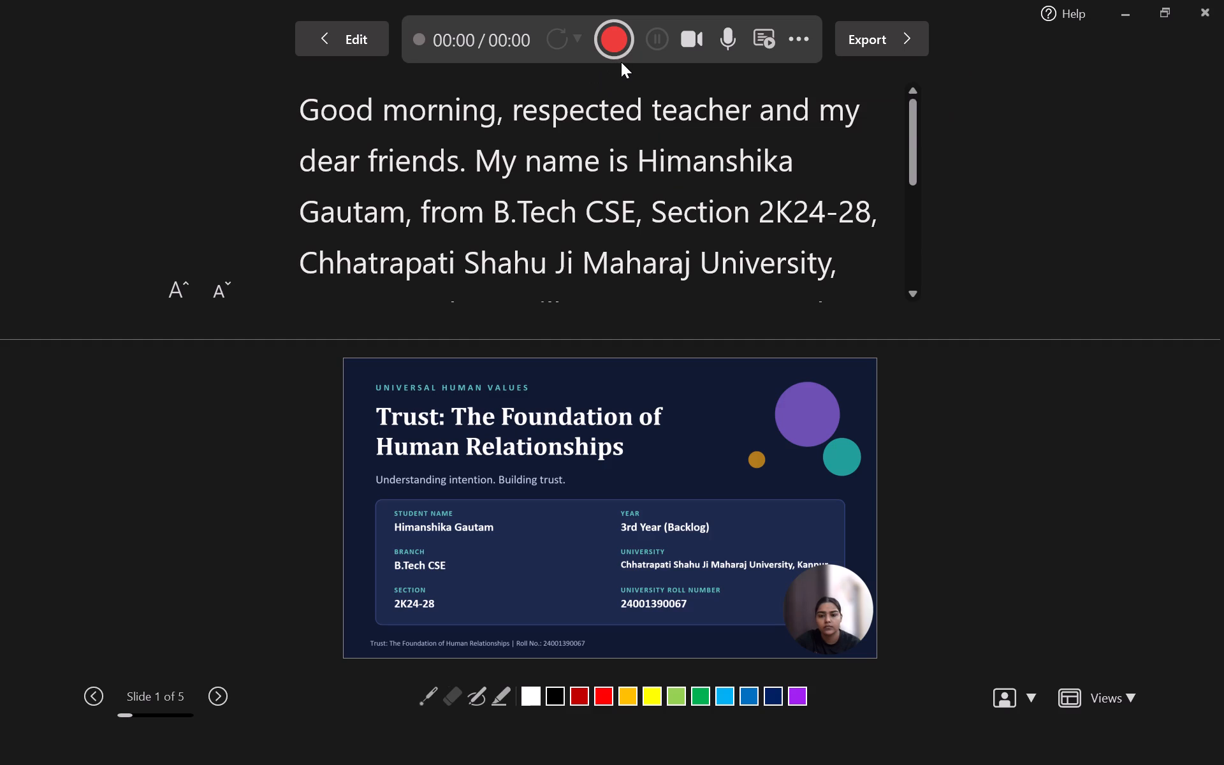
{"action": "scroll", "coordinate": [641, 145], "scroll_direction": "down", "scroll_amount": 5}
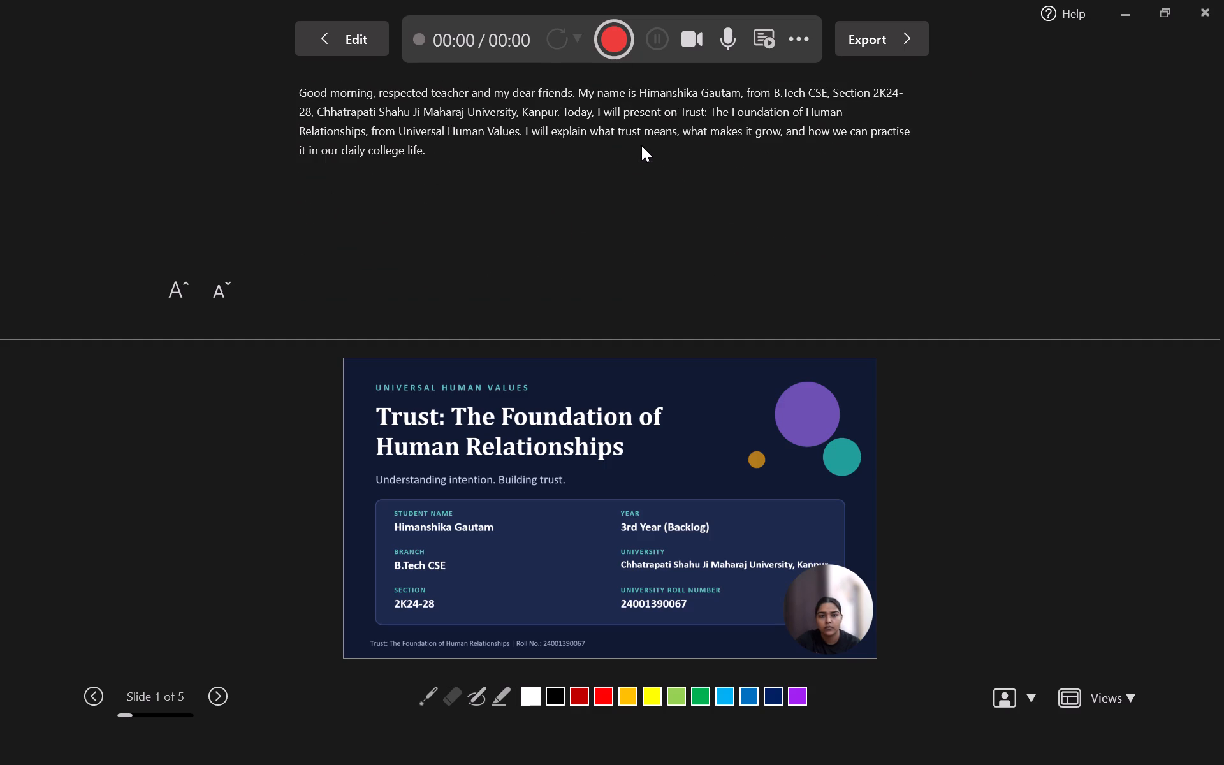
{"action": "scroll", "coordinate": [641, 145], "scroll_direction": "up", "scroll_amount": 1, "text": "ctrl"}
Page forward to slide 3 to check how each slide's script fits in the teleprompter, and return to slide 1.
{"action": "key", "text": "Right"}
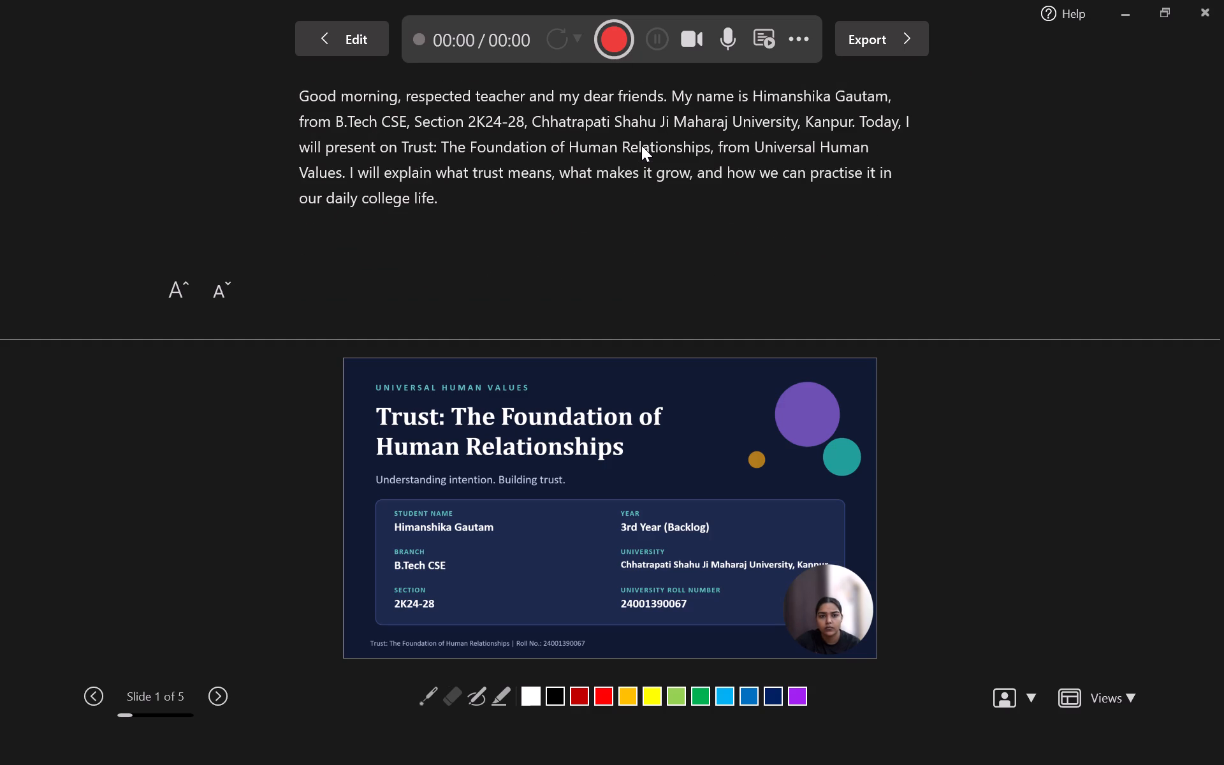
{"action": "left_click", "coordinate": [774, 499]}
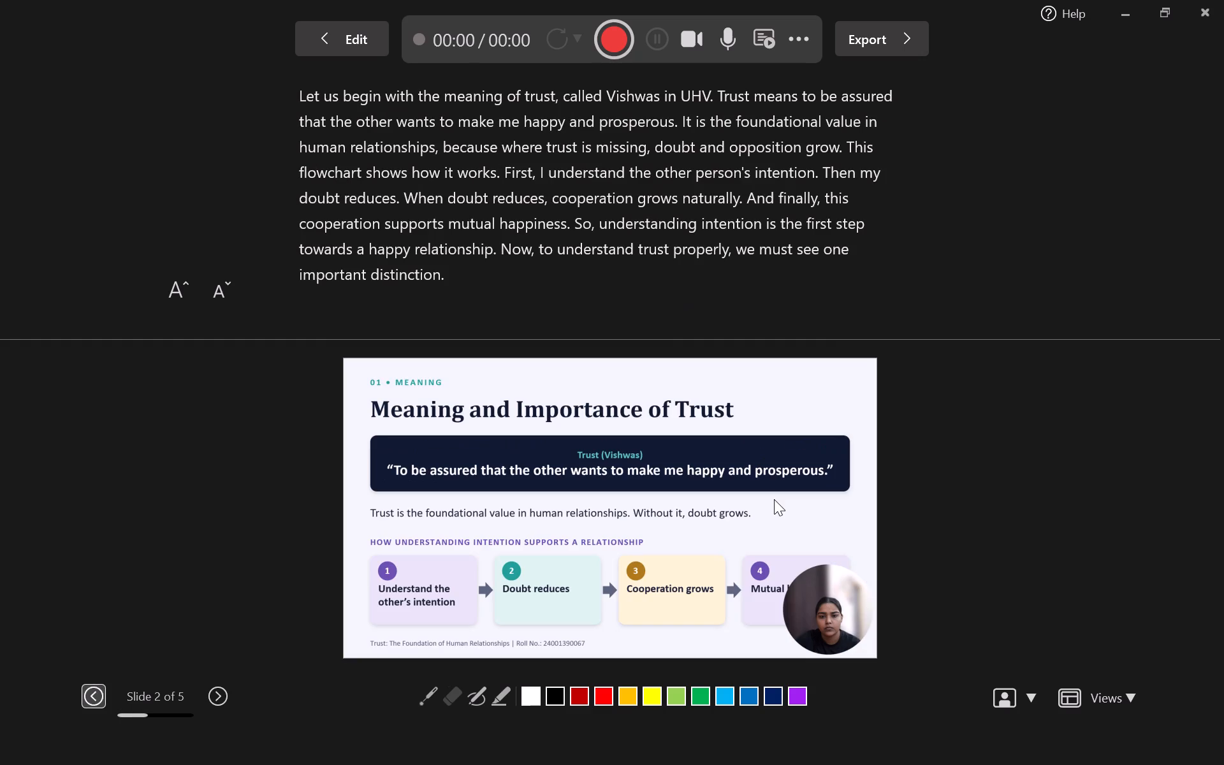
{"action": "left_click", "coordinate": [738, 295]}
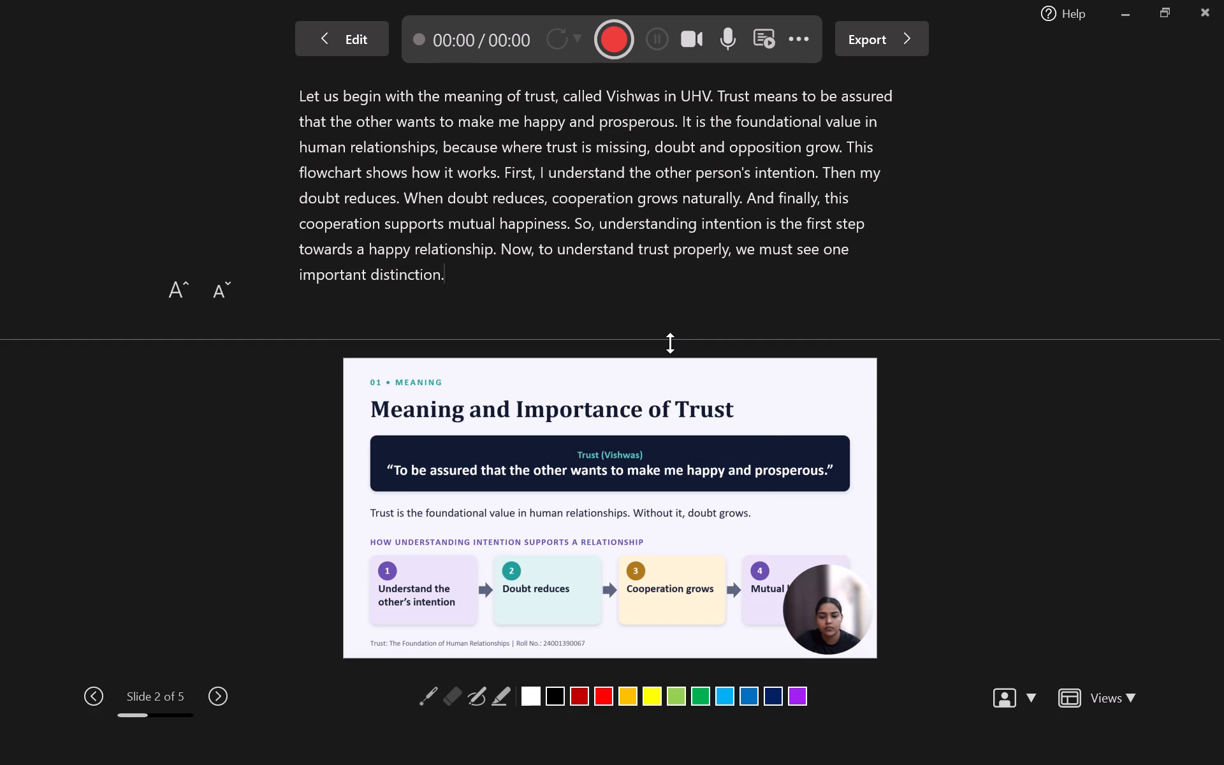
{"action": "key", "text": "Left"}
{"action": "key", "text": "Right"}
{"action": "left_click", "coordinate": [698, 378]}
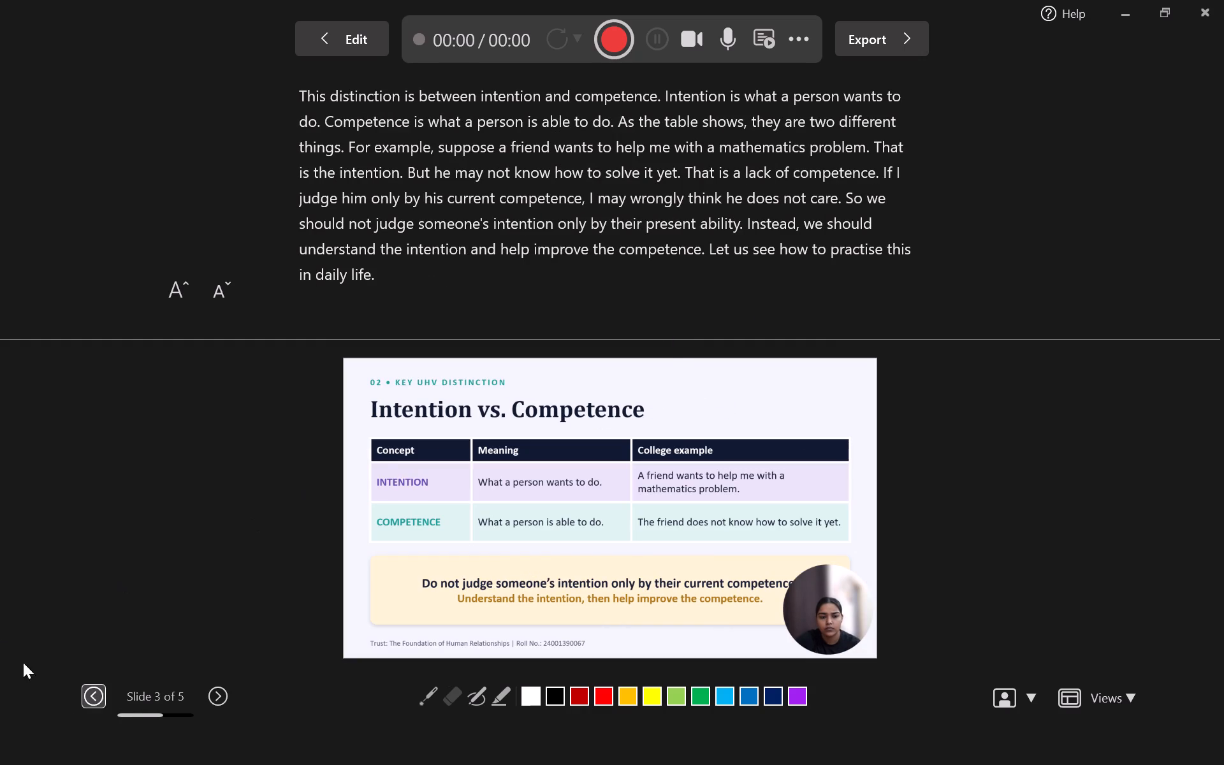
{"action": "left_click", "coordinate": [104, 690]}
{"action": "left_click", "coordinate": [89, 701]}
{"action": "left_click", "coordinate": [89, 701]}
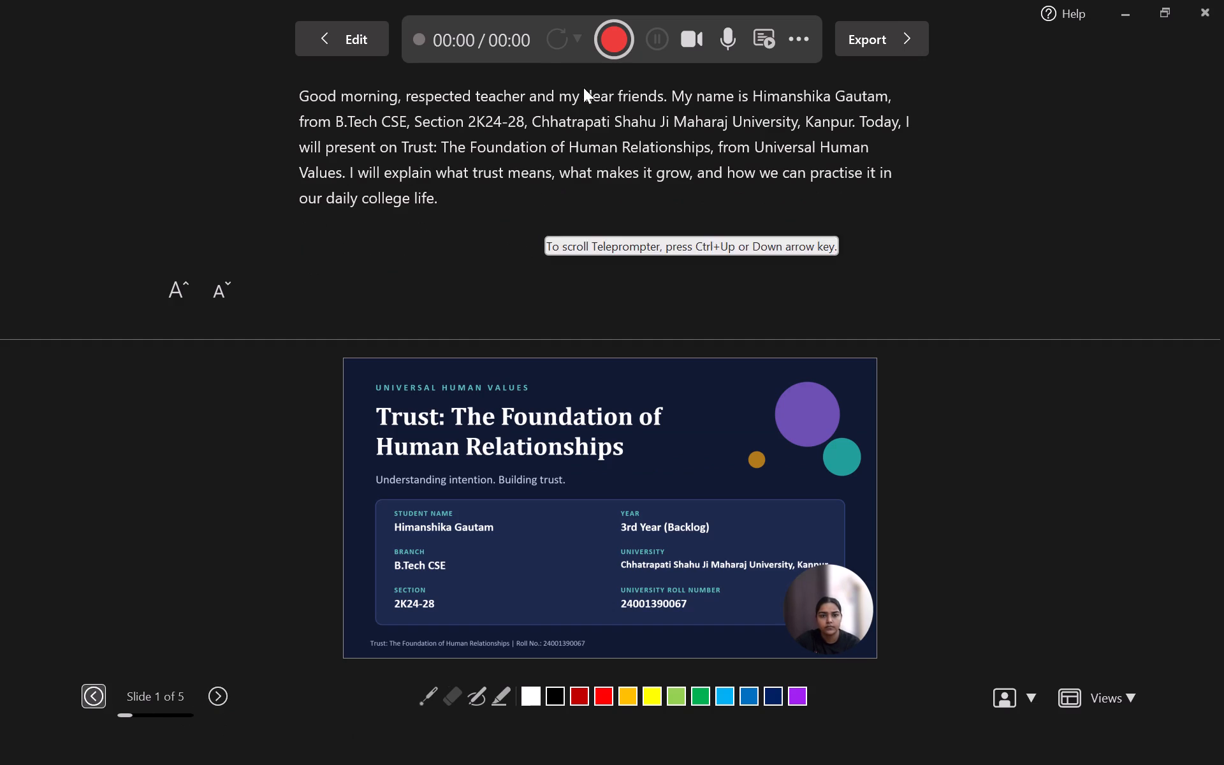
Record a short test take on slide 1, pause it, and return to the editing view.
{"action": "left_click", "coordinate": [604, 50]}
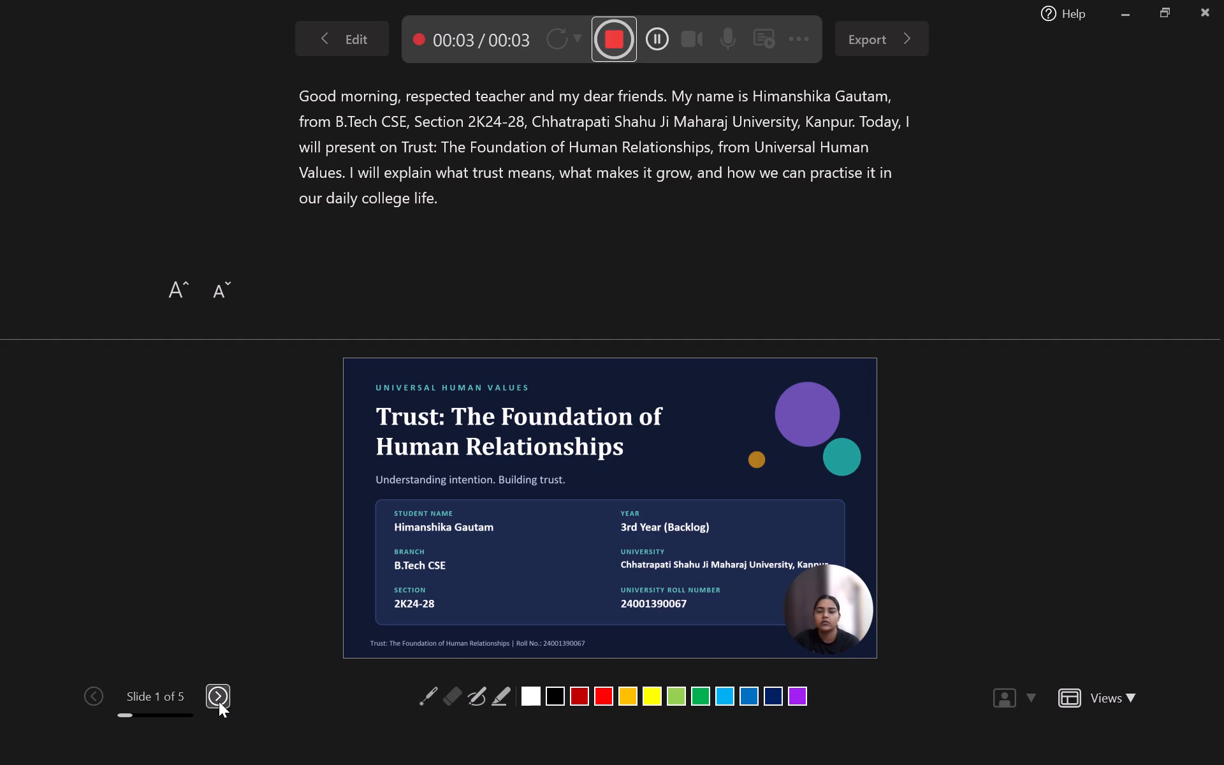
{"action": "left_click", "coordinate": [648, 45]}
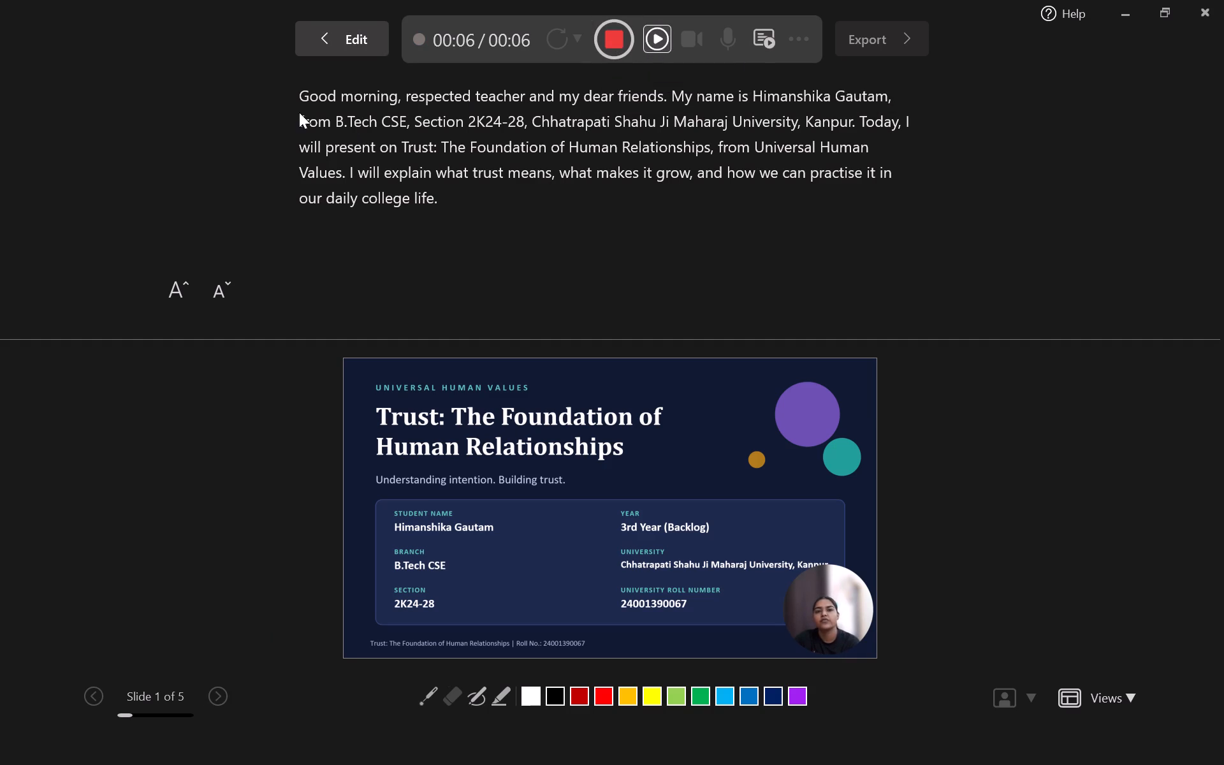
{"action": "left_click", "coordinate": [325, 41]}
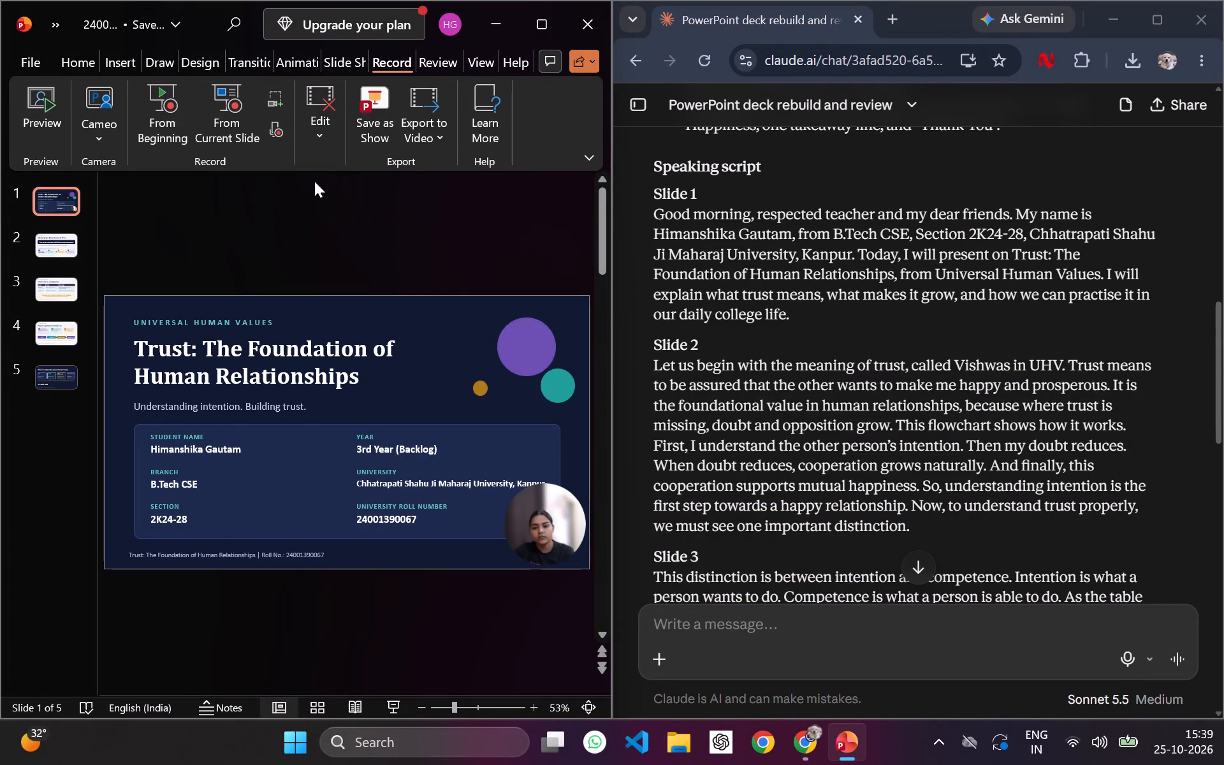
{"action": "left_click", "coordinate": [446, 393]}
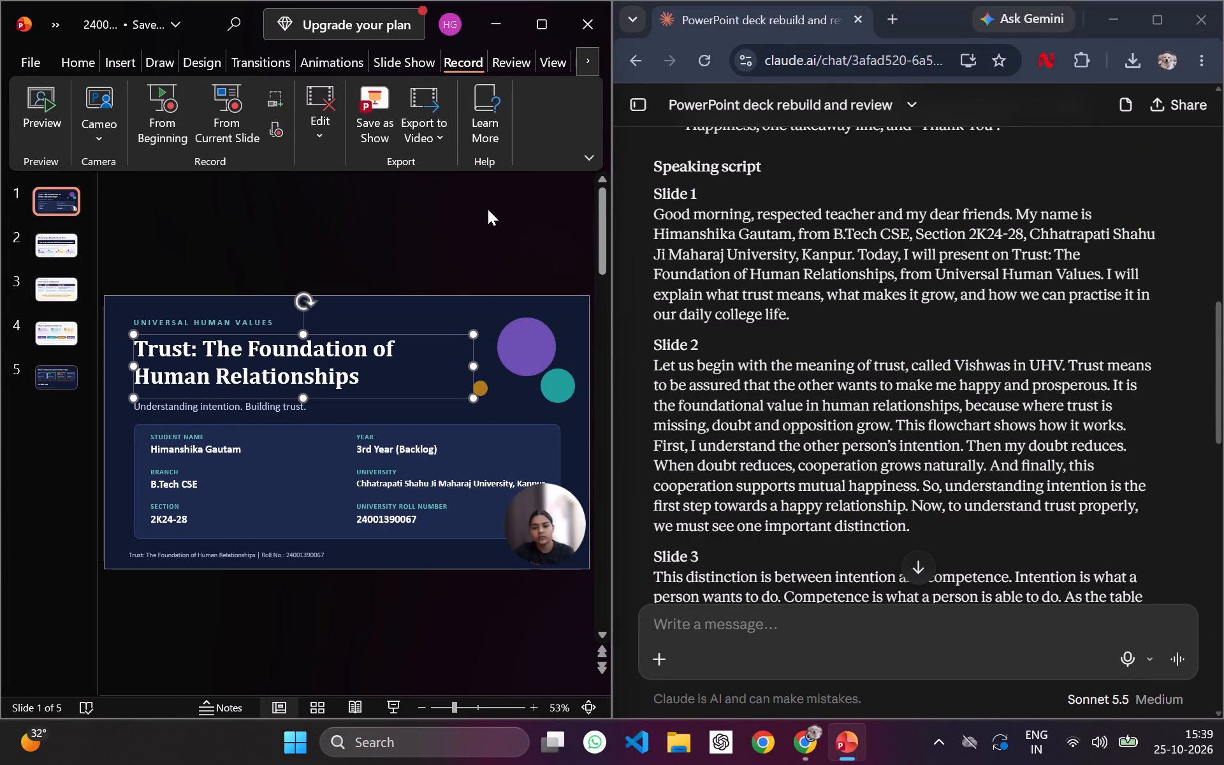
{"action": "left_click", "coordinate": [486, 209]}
Reopen the recording view from the beginning, play back the slide 1 test take, and exit the recording view.
{"action": "left_click", "coordinate": [159, 119]}
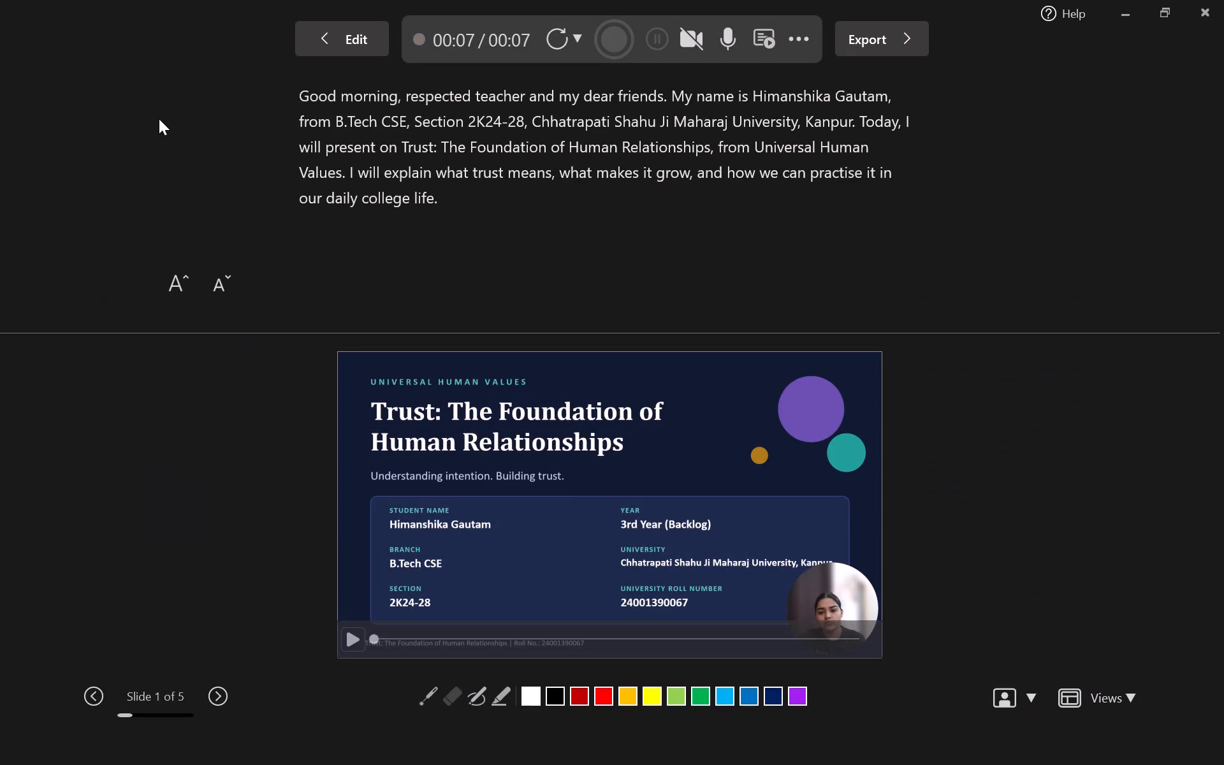
{"action": "left_click", "coordinate": [360, 650]}
{"action": "left_click", "coordinate": [1206, 11]}
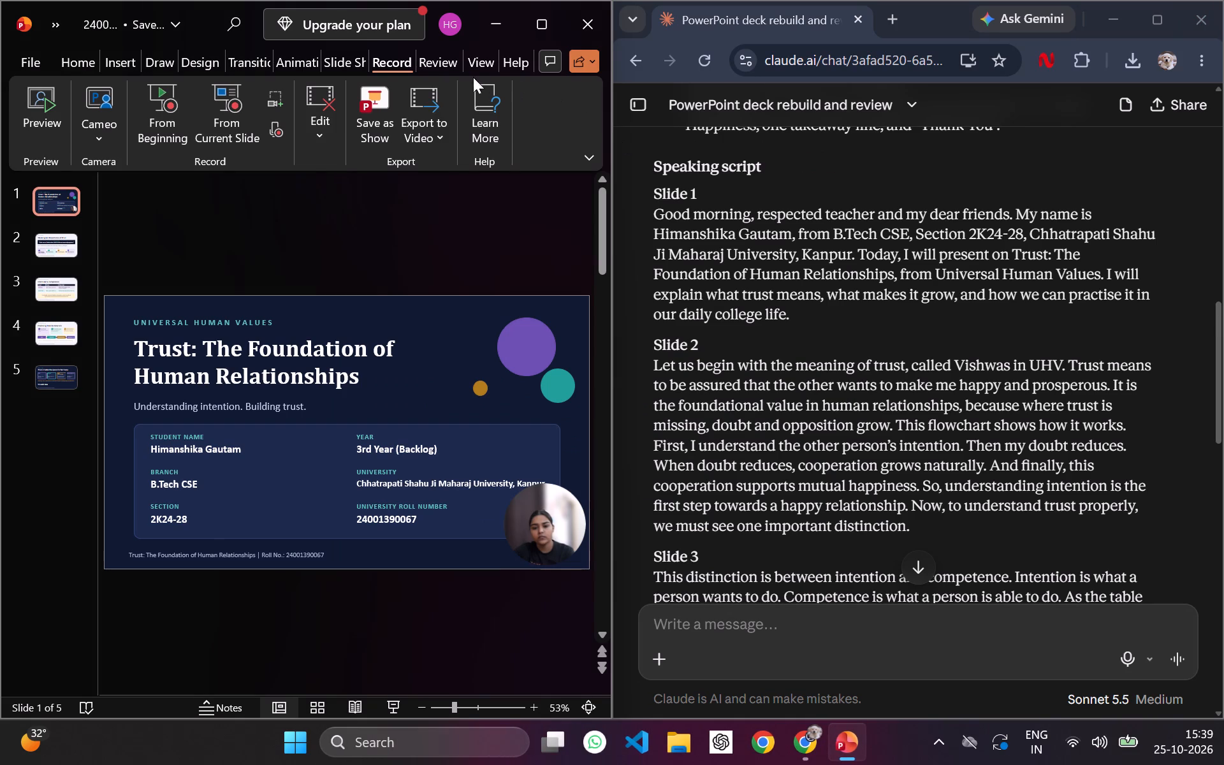
Close the presentation without saving the test take.
{"action": "left_click", "coordinate": [572, 36]}
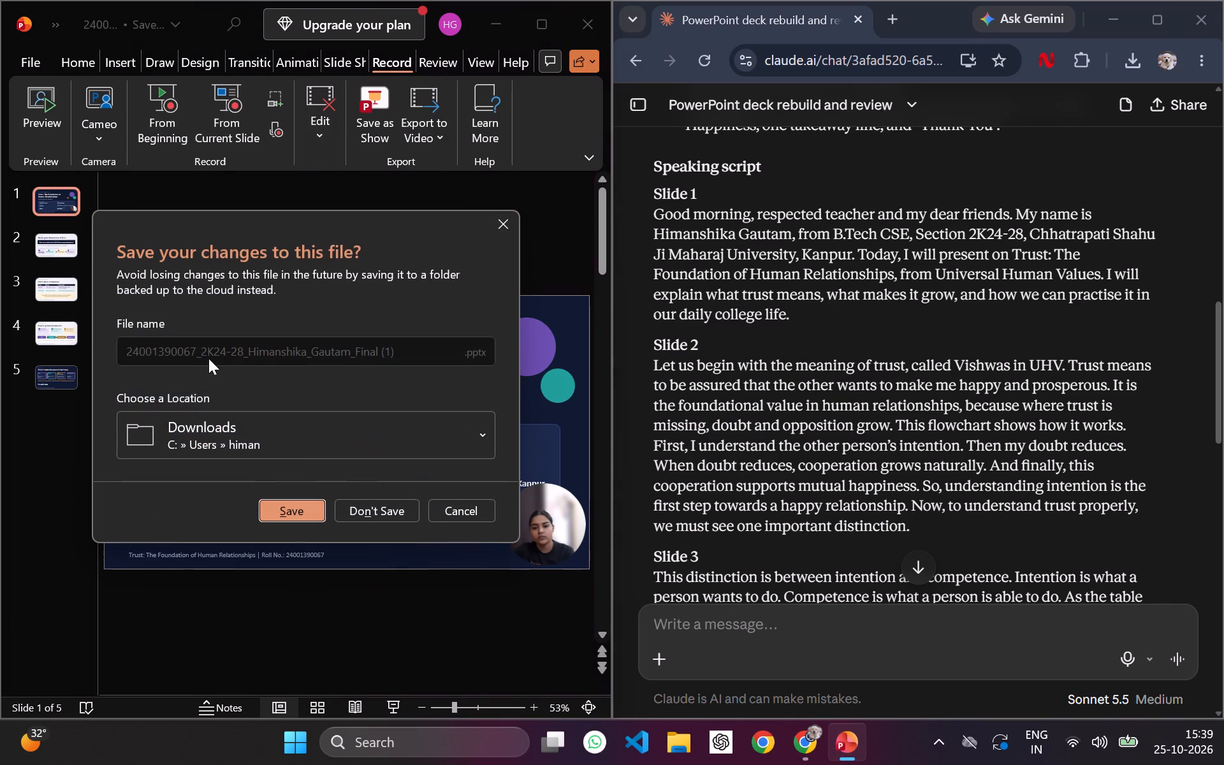
{"action": "left_click", "coordinate": [374, 511]}
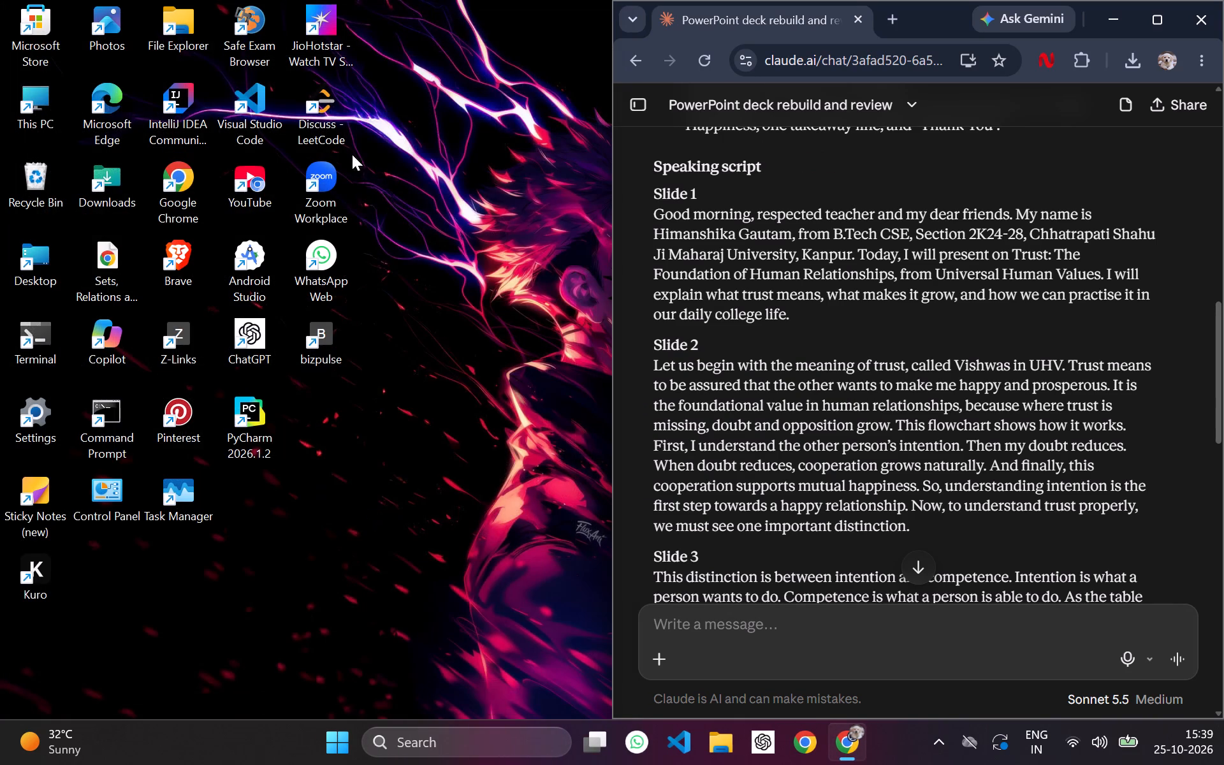
Reopen the UHV trust presentation from the recent files in File Explorer and start its recording view from the beginning.
{"action": "left_click", "coordinate": [716, 752]}
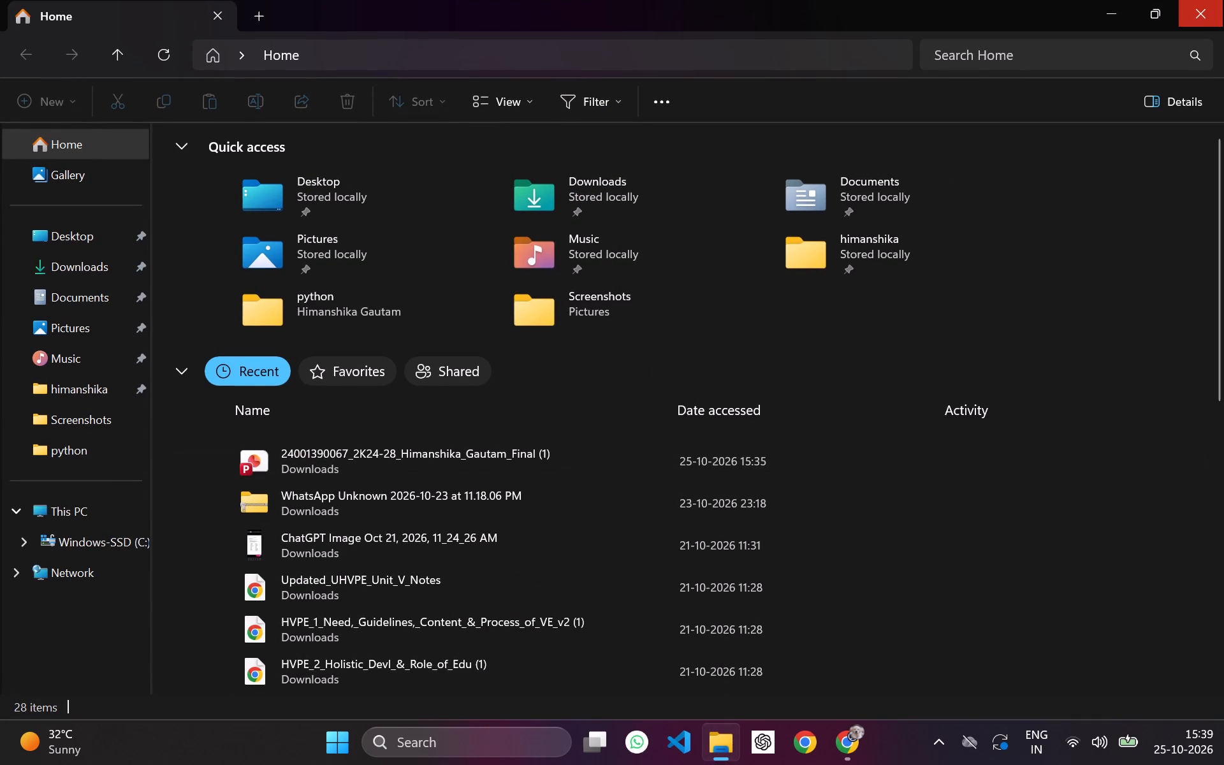
{"action": "double_click", "coordinate": [503, 452]}
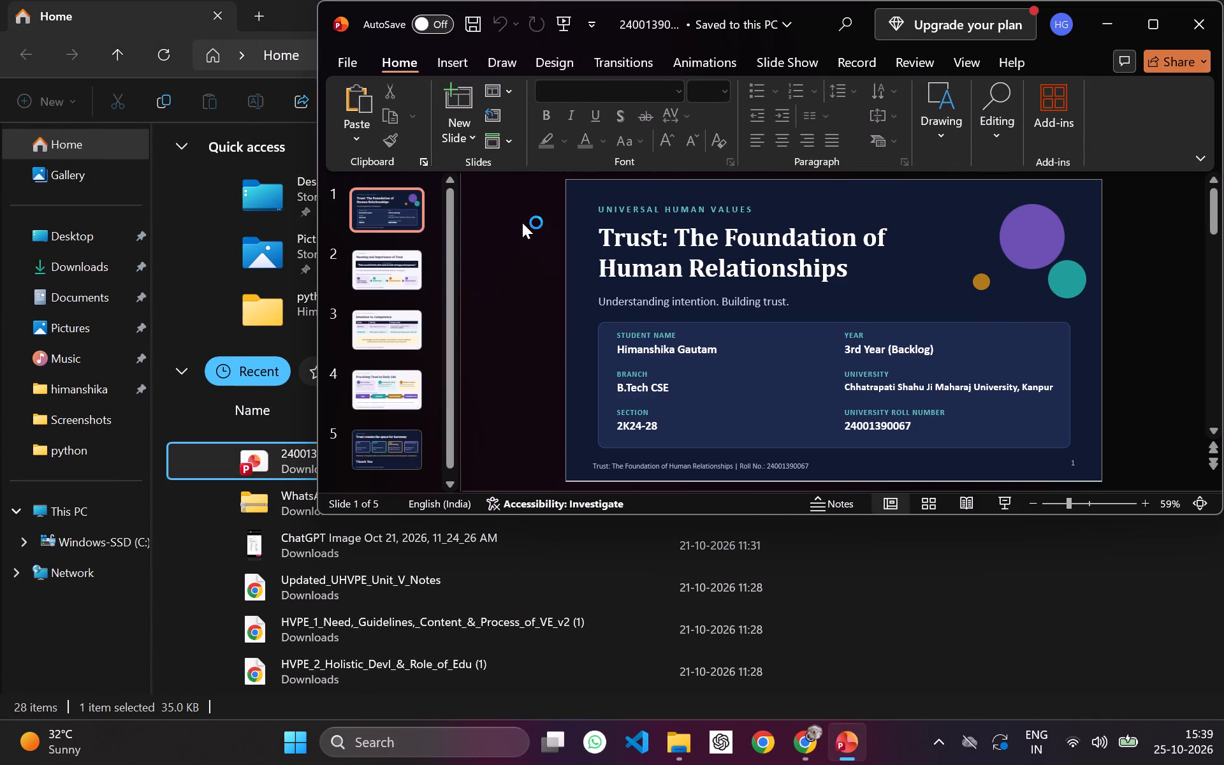
{"action": "left_click", "coordinate": [863, 55]}
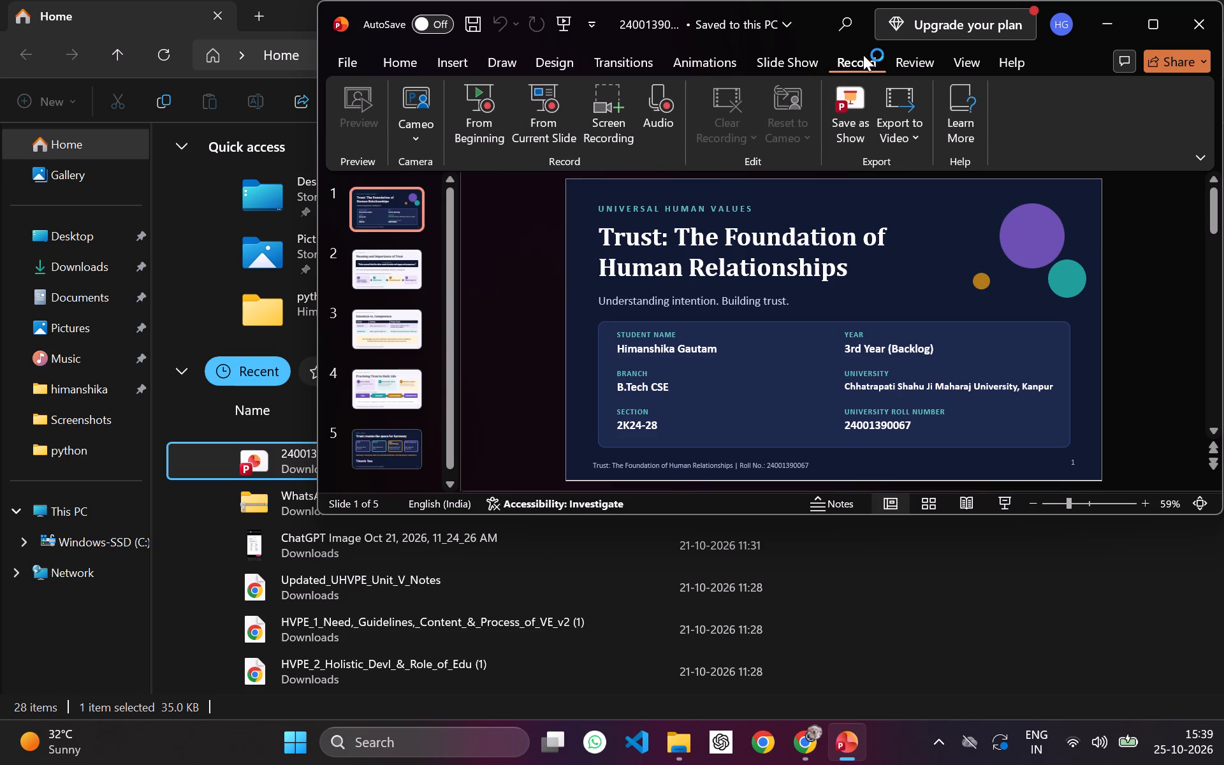
{"action": "left_click", "coordinate": [485, 126]}
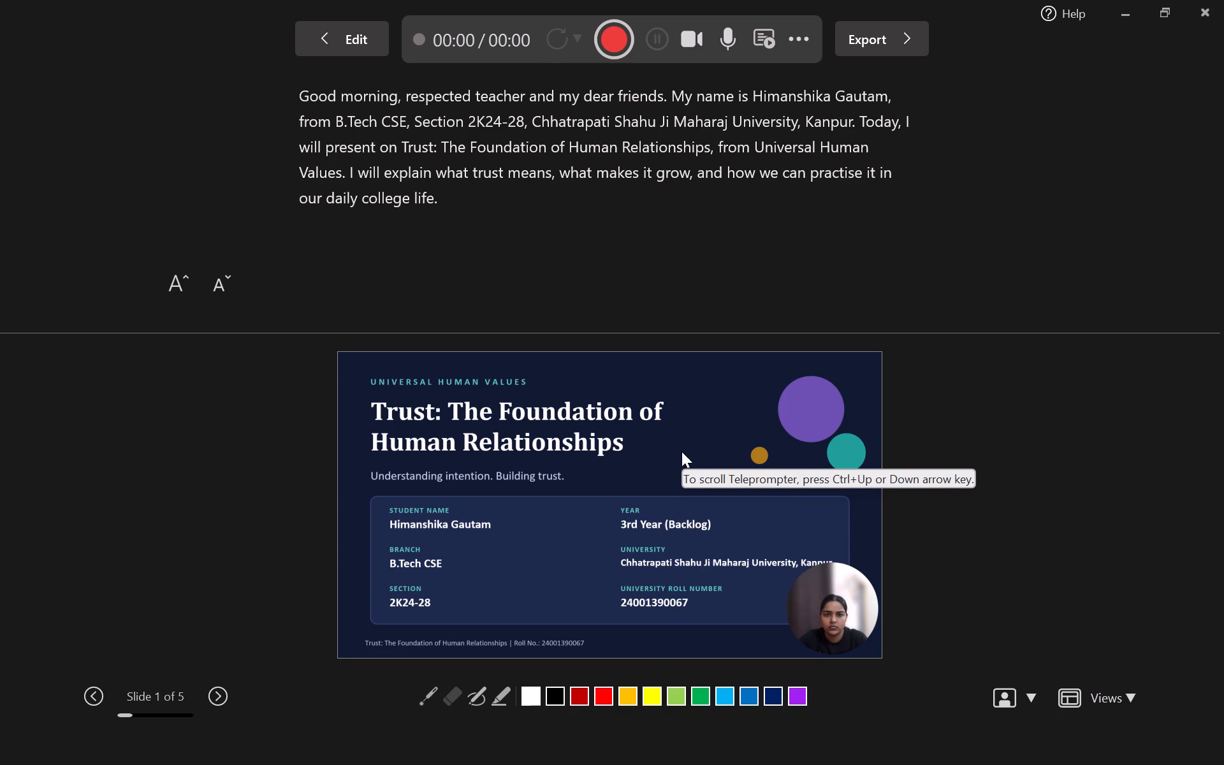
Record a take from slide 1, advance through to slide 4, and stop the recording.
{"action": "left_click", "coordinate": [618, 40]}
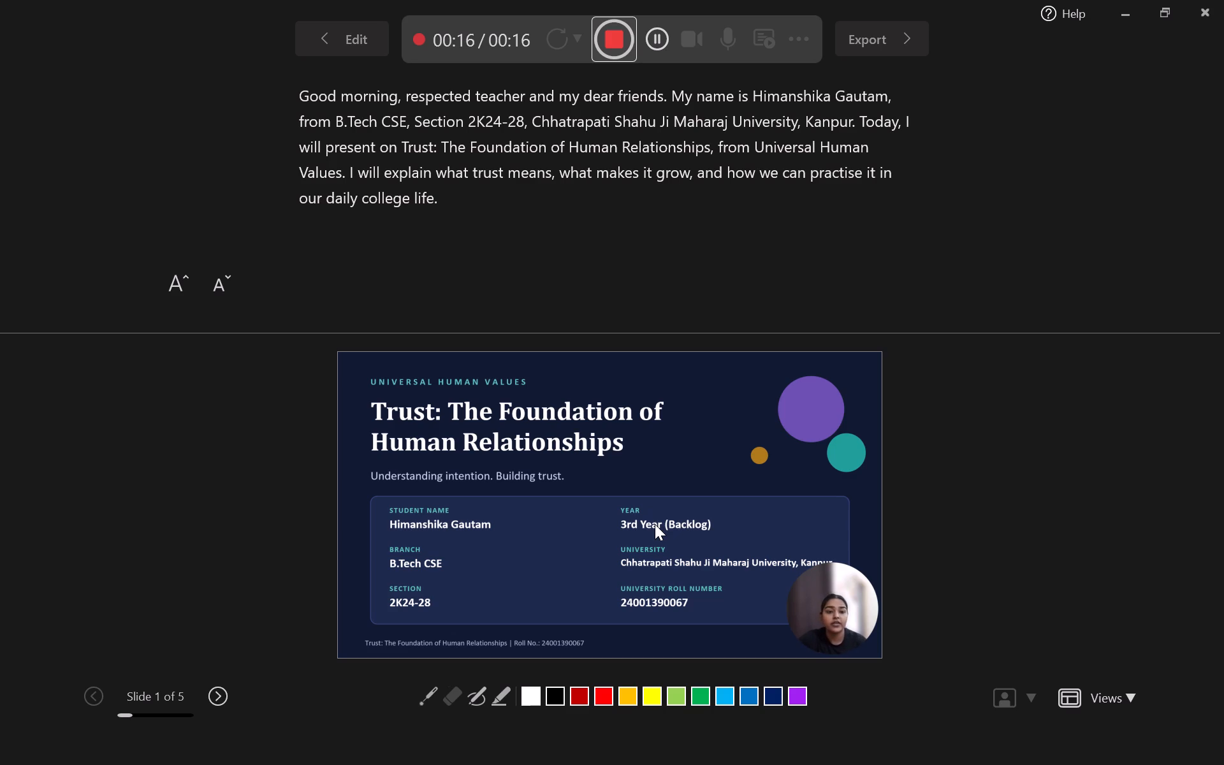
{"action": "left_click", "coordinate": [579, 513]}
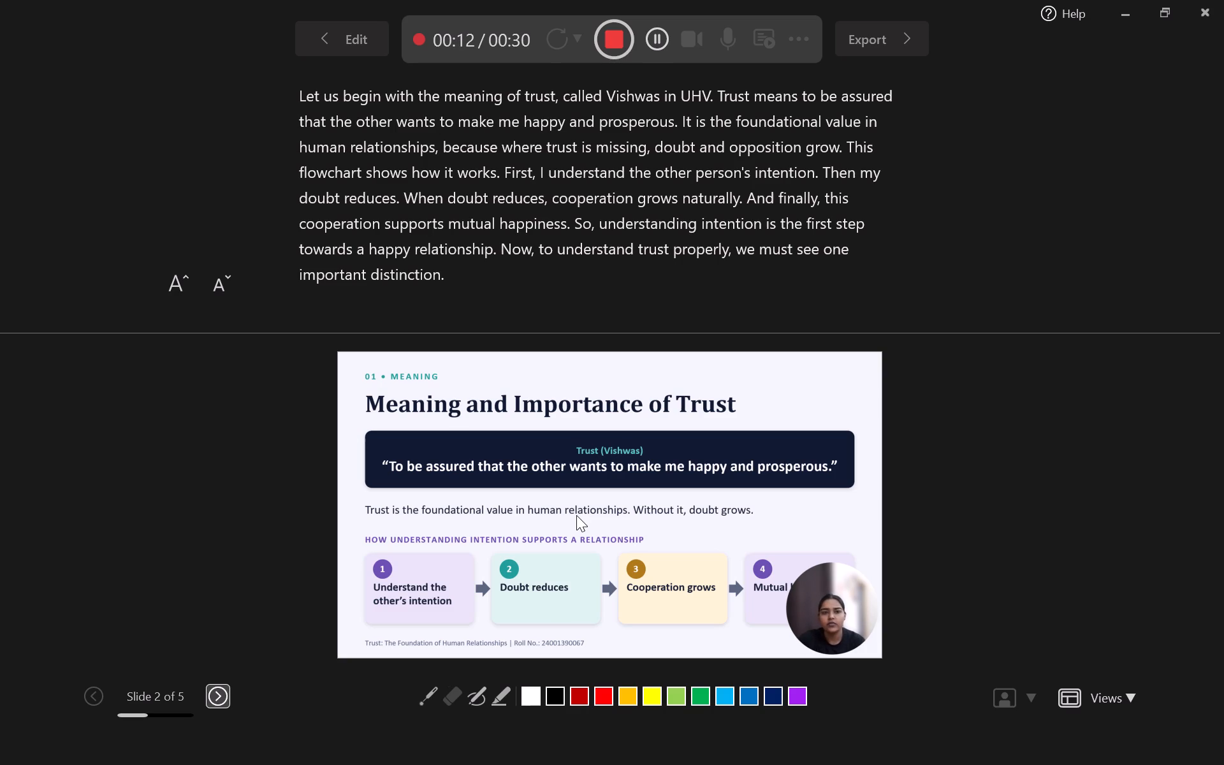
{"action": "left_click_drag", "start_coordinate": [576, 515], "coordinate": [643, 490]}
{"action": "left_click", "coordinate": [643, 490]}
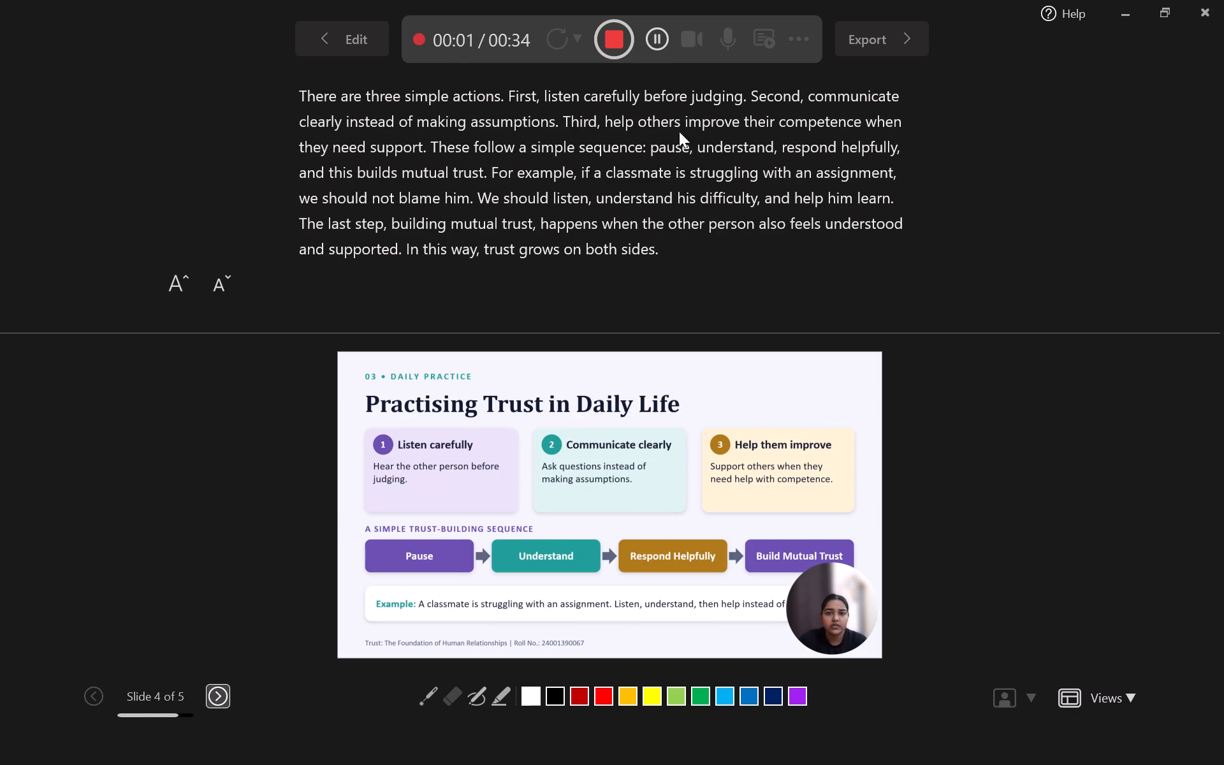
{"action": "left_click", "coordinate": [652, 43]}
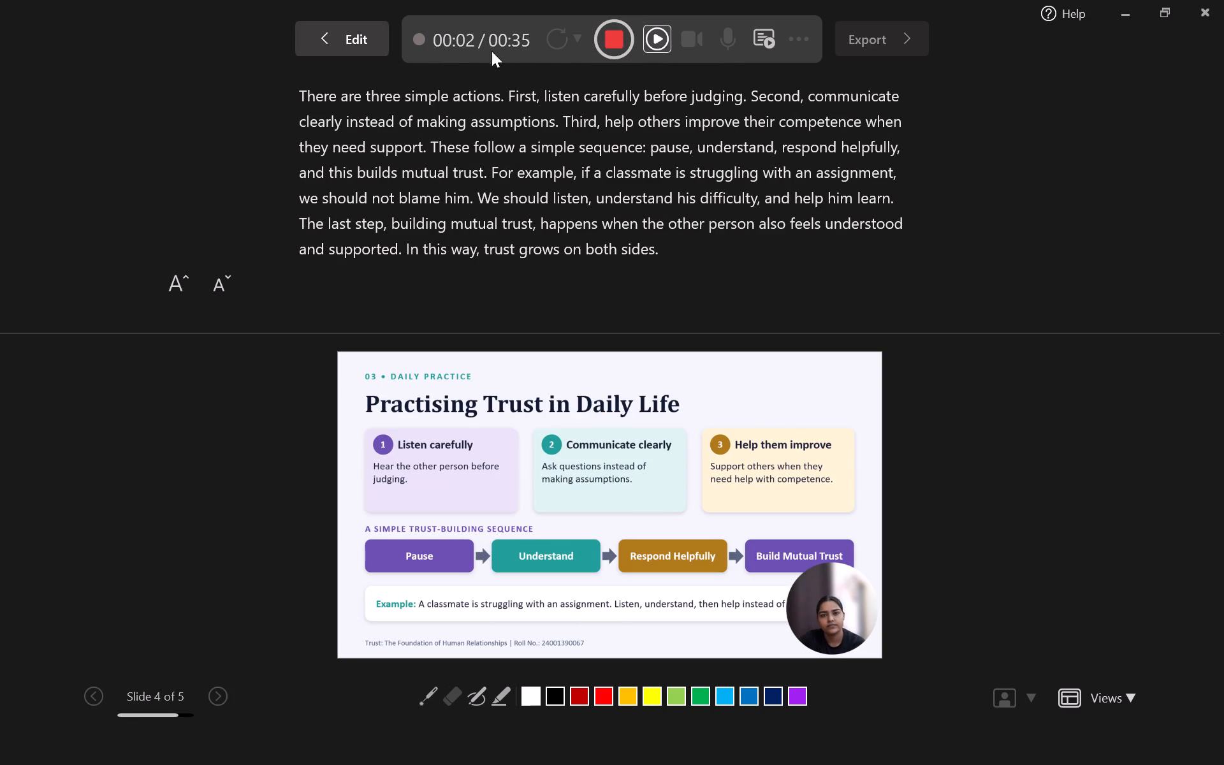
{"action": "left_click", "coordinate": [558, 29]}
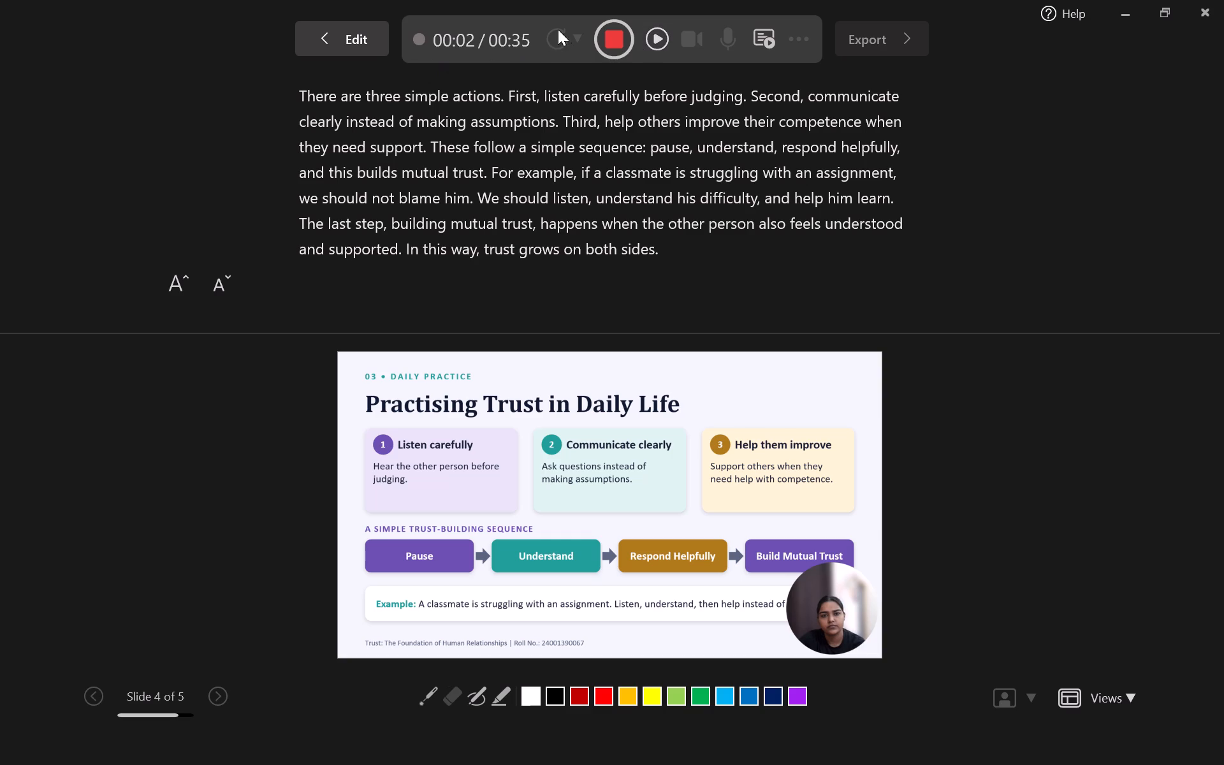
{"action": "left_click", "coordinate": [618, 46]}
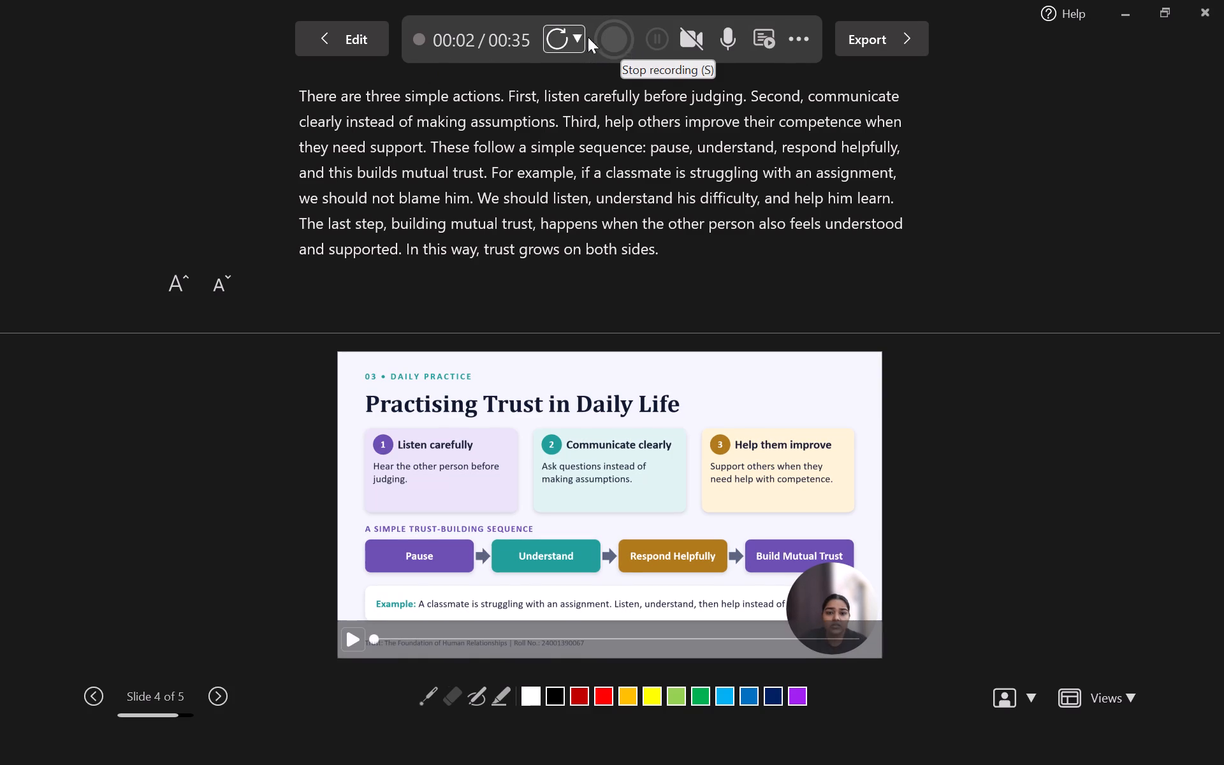
Retake the video on all slides, starting a new recording from slide 1.
{"action": "left_click", "coordinate": [545, 41]}
{"action": "left_click", "coordinate": [560, 48]}
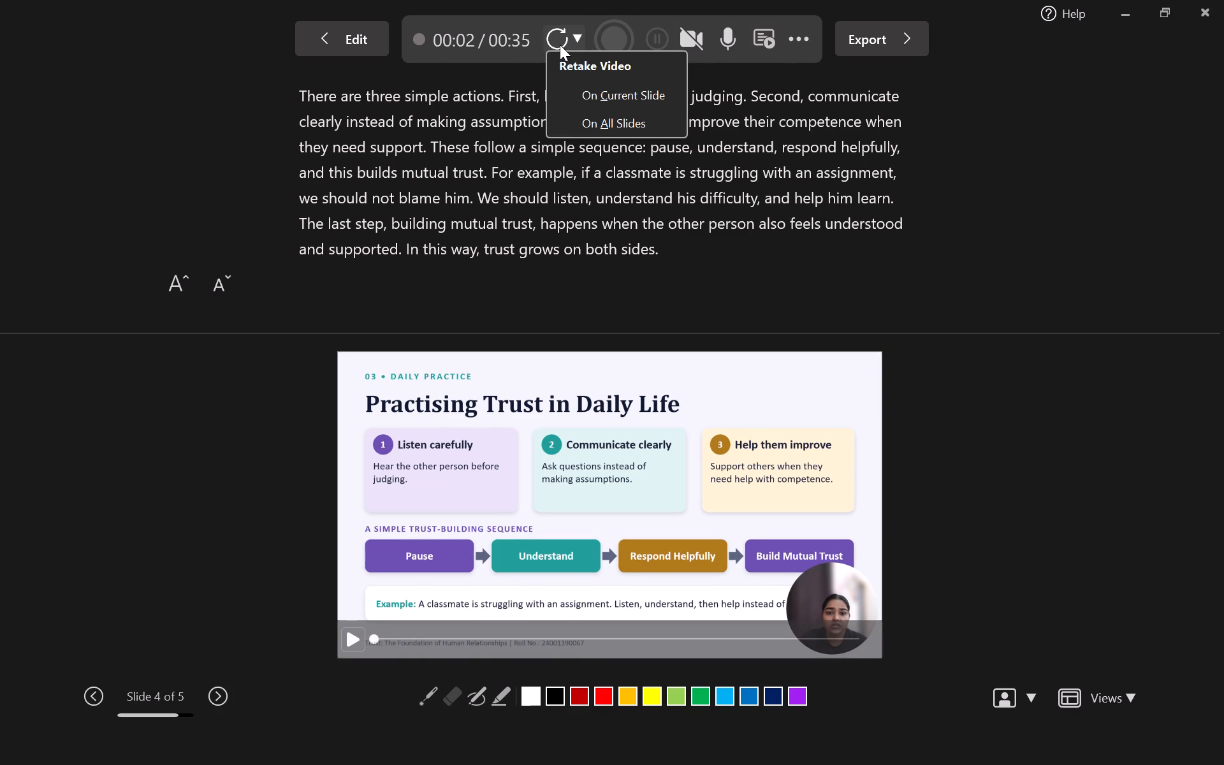
{"action": "left_click", "coordinate": [585, 60]}
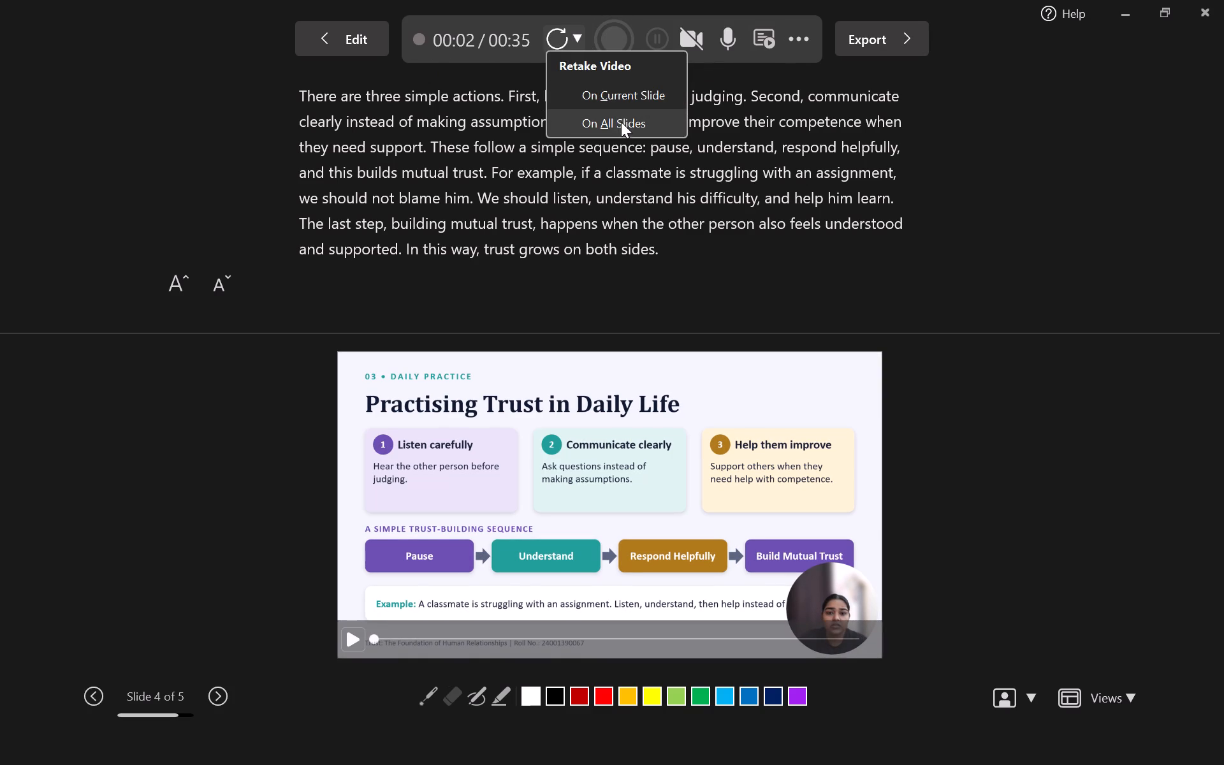
{"action": "left_click", "coordinate": [620, 123]}
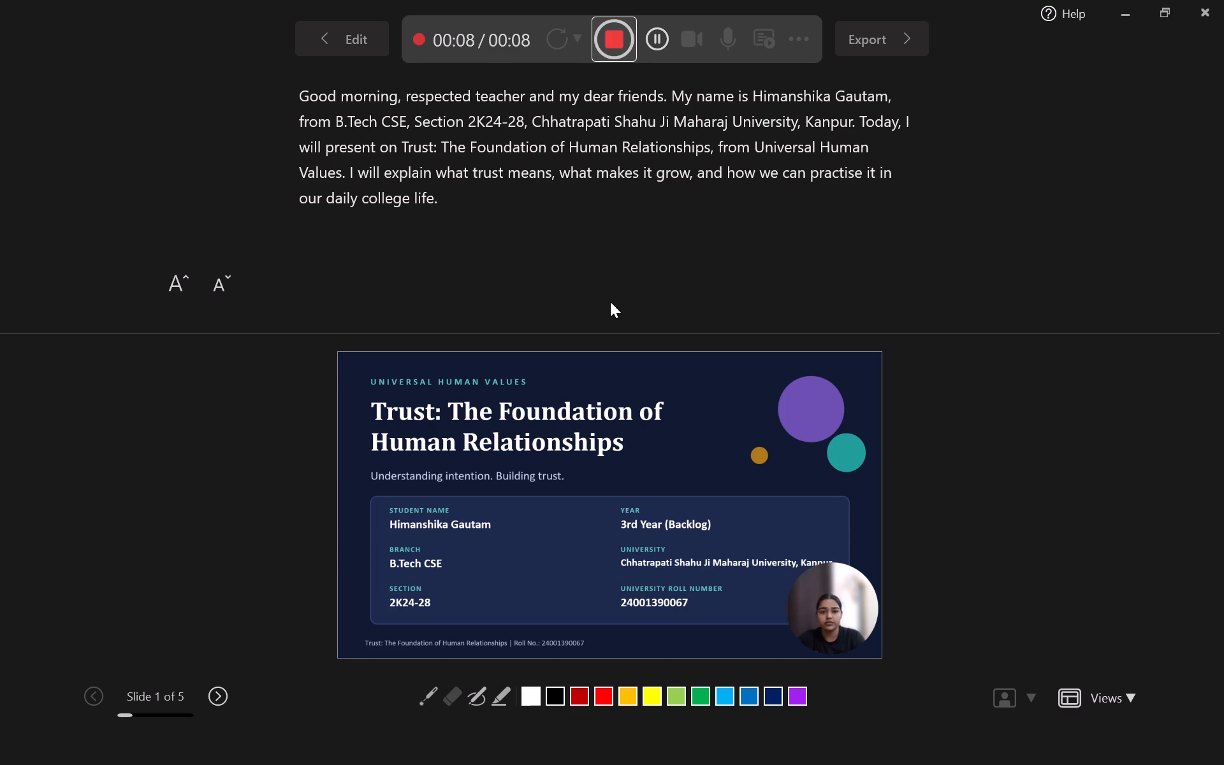
Present slides 1 and 2 in the running recording and advance to slide 3, Intention vs. Competence.
{"action": "left_click", "coordinate": [562, 481]}
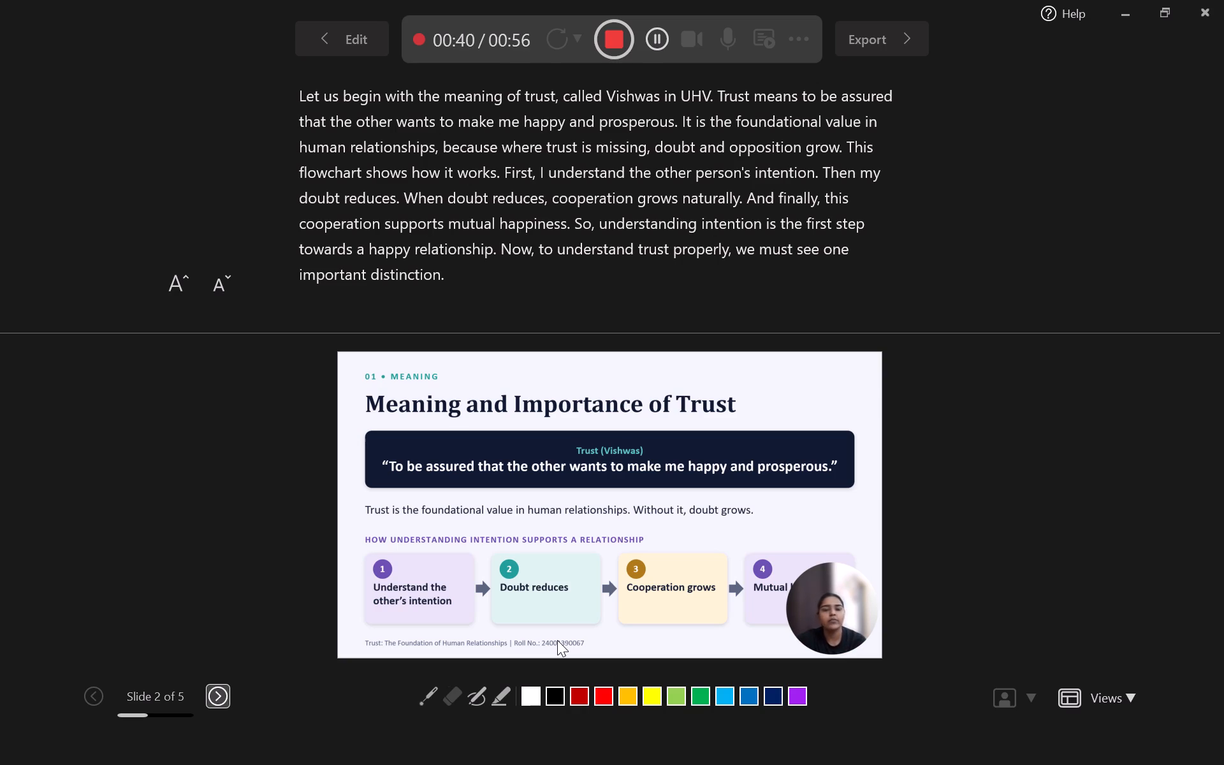
{"action": "left_click", "coordinate": [550, 639]}
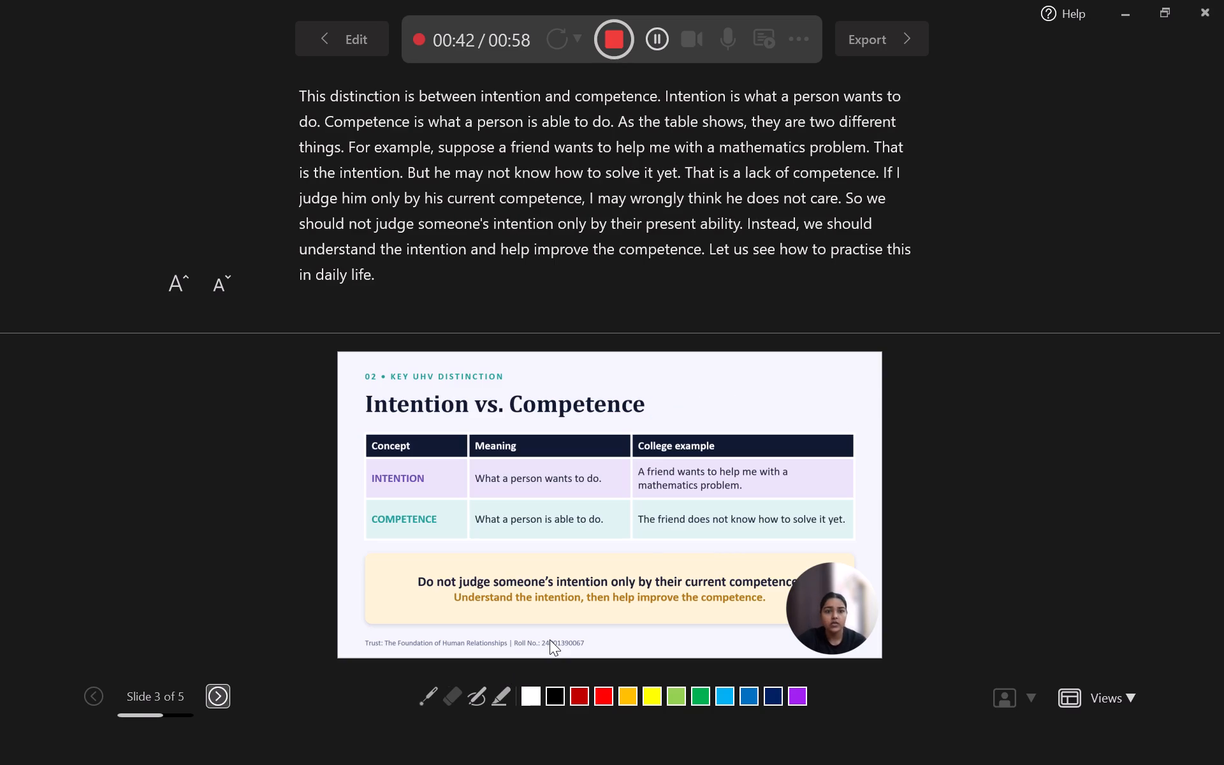
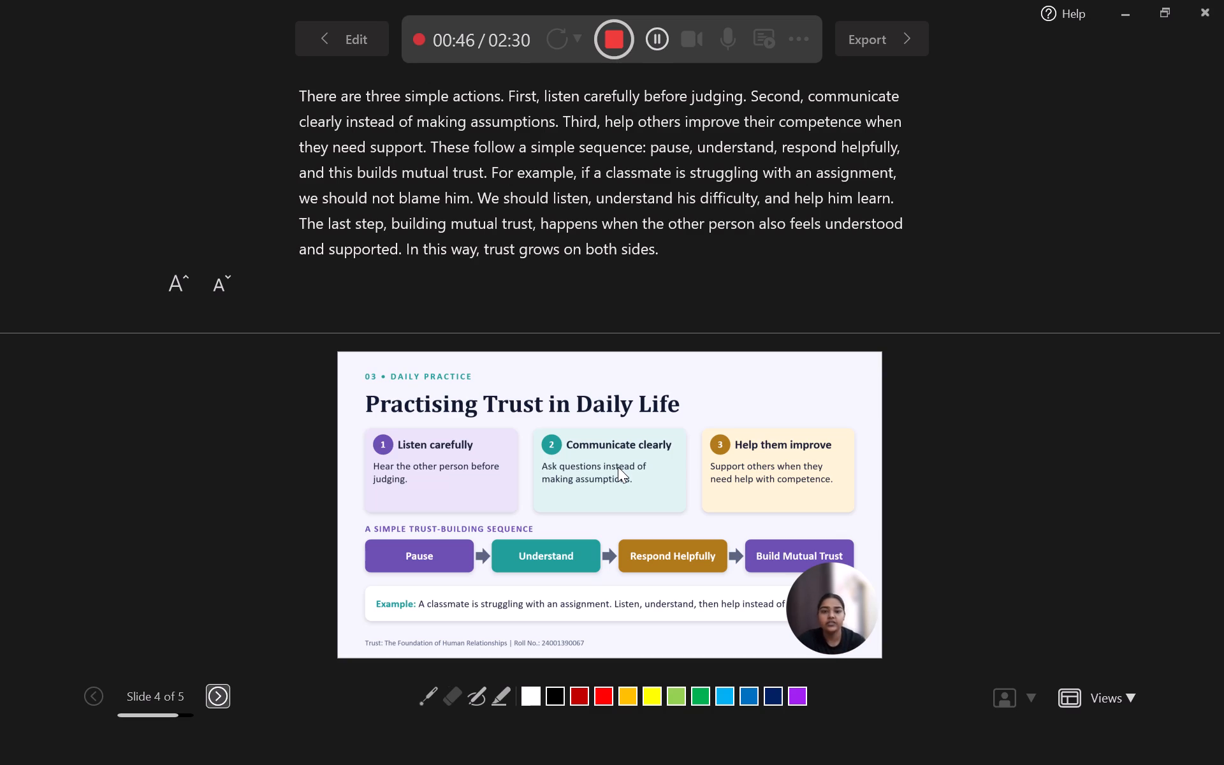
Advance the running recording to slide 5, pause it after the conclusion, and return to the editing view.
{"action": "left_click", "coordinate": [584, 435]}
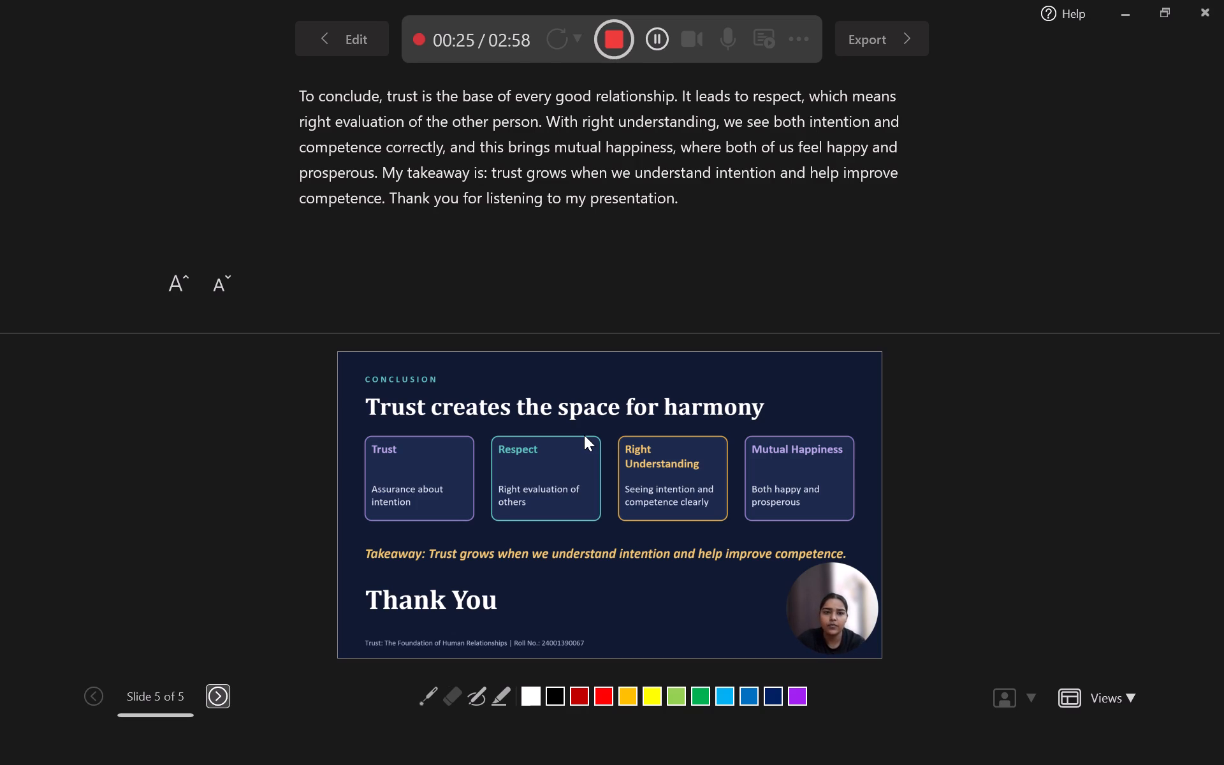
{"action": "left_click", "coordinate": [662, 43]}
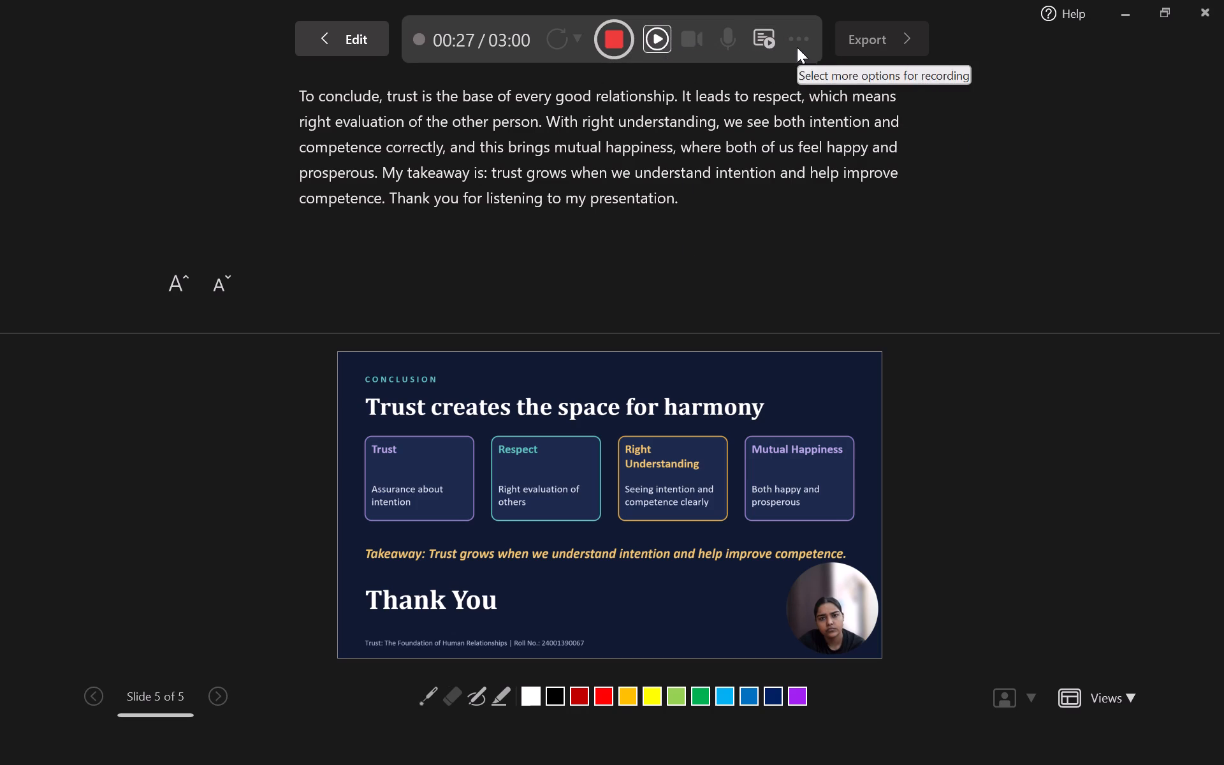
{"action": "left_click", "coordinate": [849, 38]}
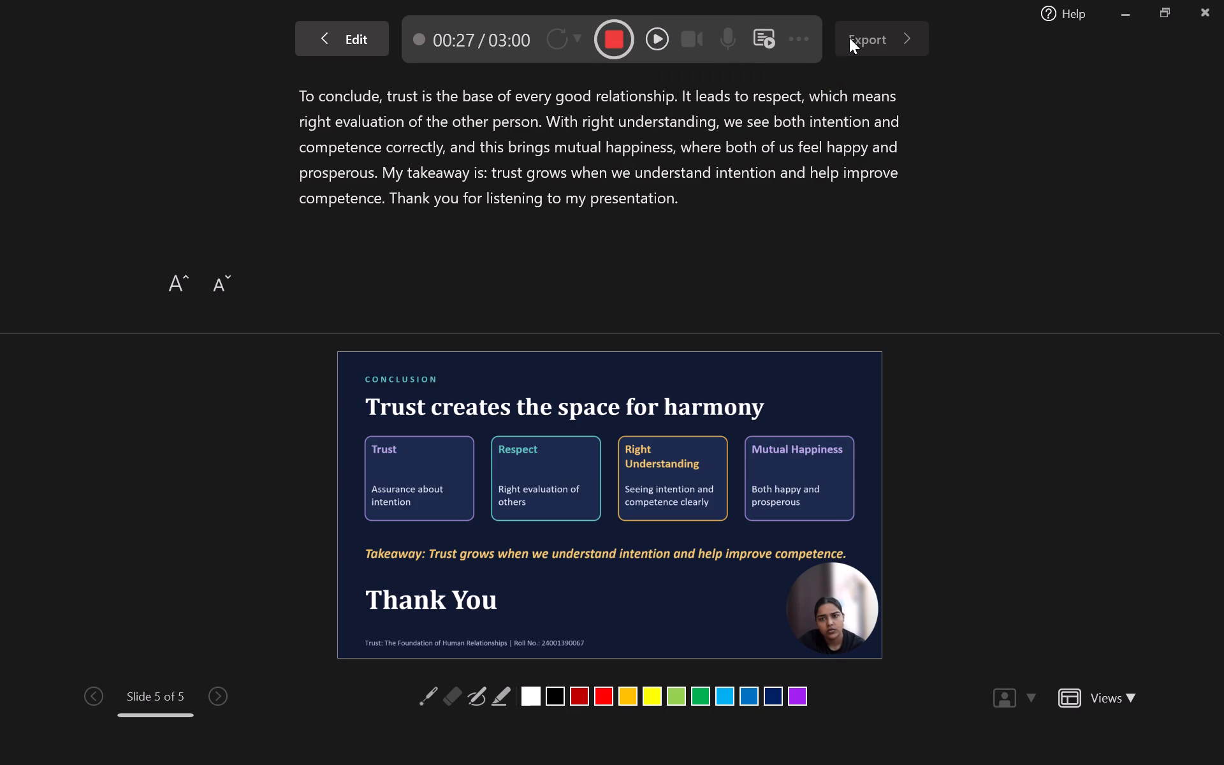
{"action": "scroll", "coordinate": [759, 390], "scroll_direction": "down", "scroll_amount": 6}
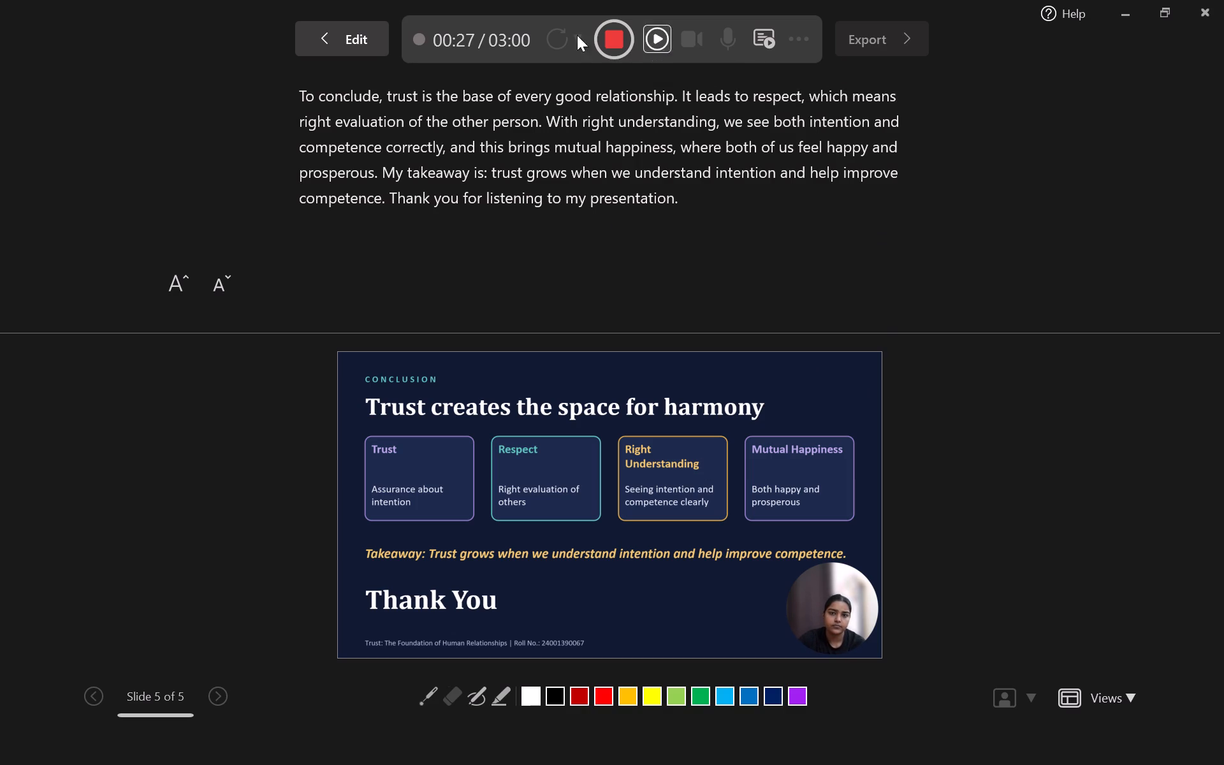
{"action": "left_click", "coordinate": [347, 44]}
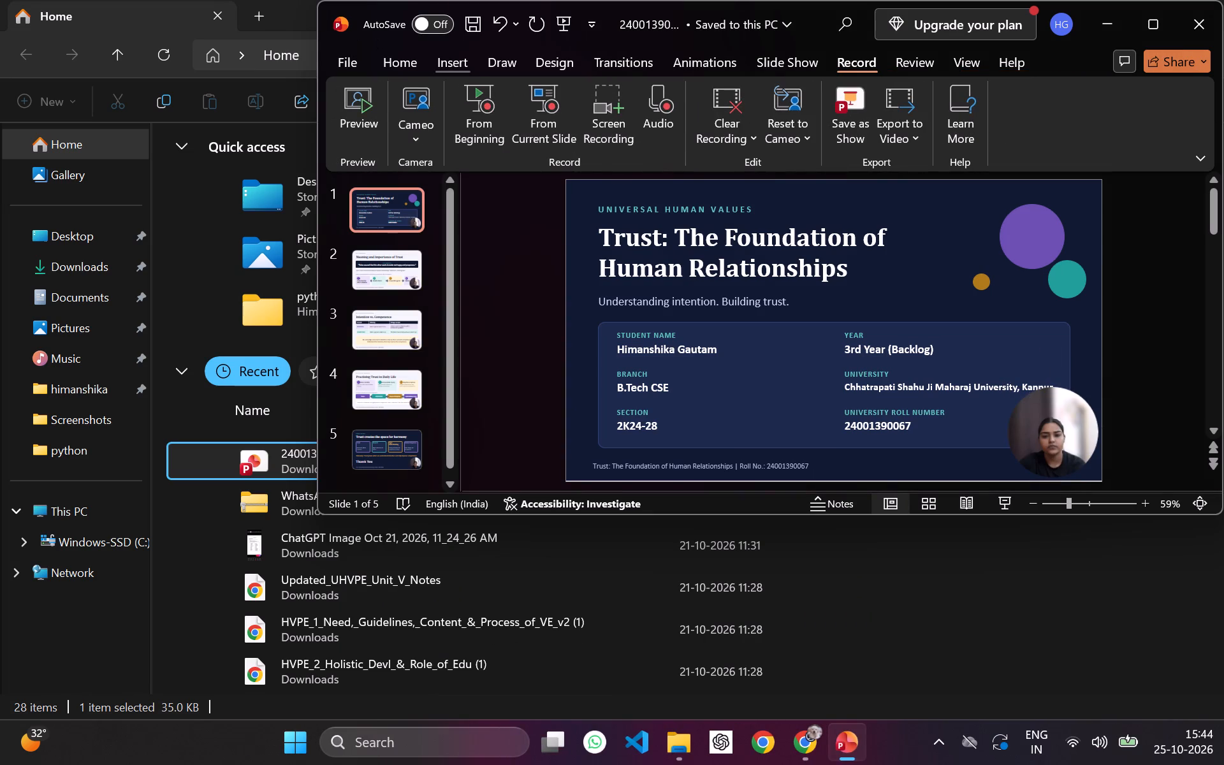
Maximize the presentation window, look through the recorded slides, and preview the recording from slide 1.
{"action": "left_click", "coordinate": [1147, 34]}
{"action": "key", "text": "space"}
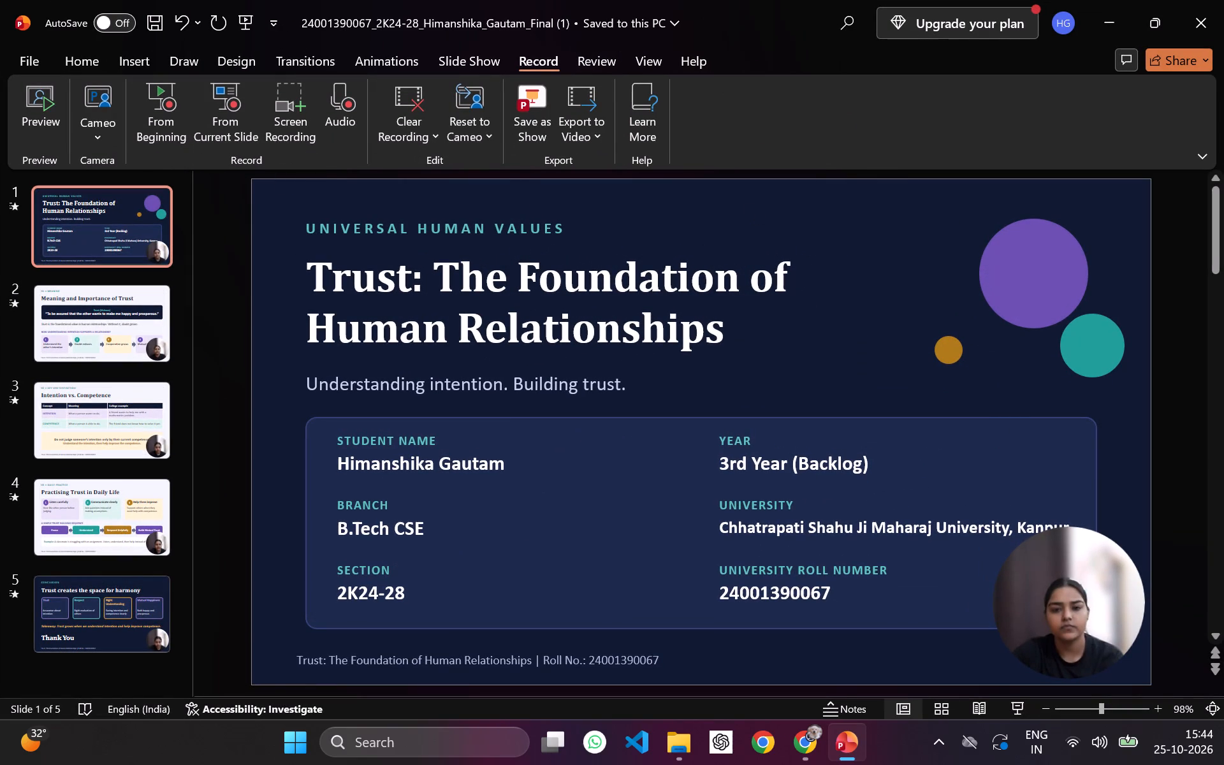
{"action": "scroll", "coordinate": [458, 459], "scroll_direction": "up", "scroll_amount": 1}
{"action": "scroll", "coordinate": [458, 459], "scroll_direction": "down", "scroll_amount": 7}
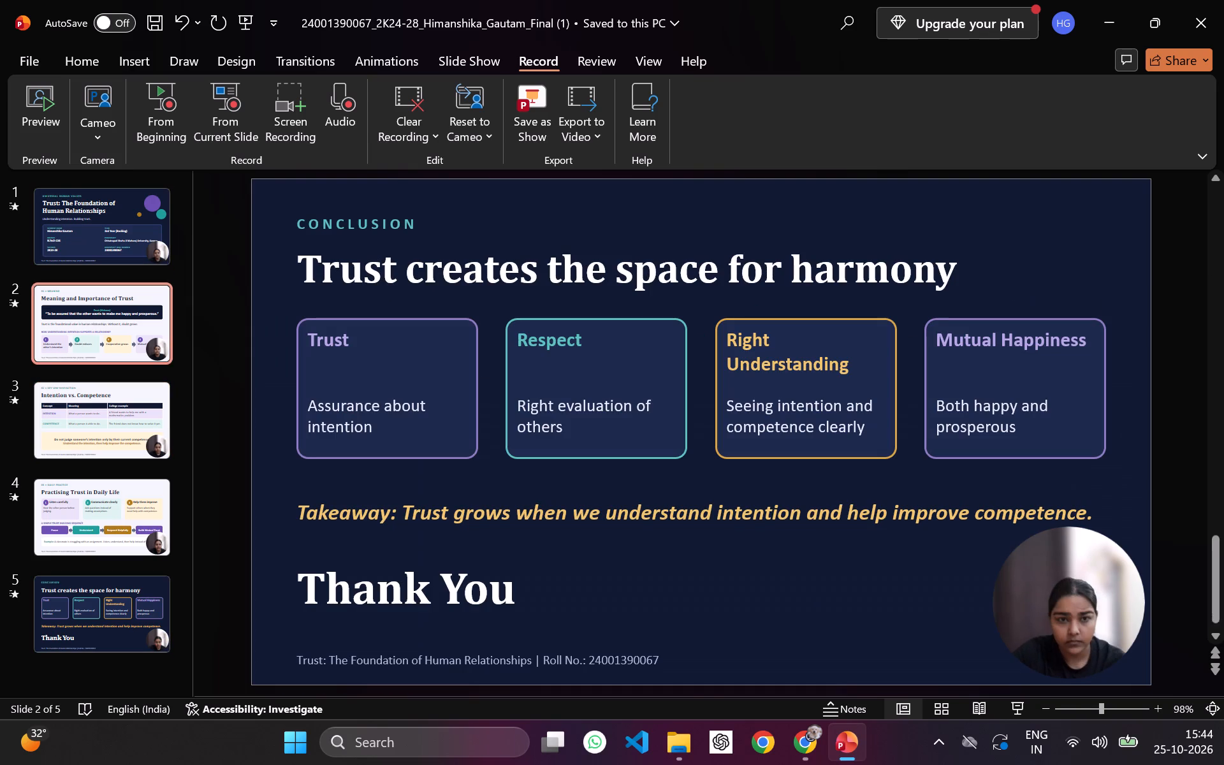
{"action": "scroll", "coordinate": [458, 459], "scroll_direction": "up", "scroll_amount": 10}
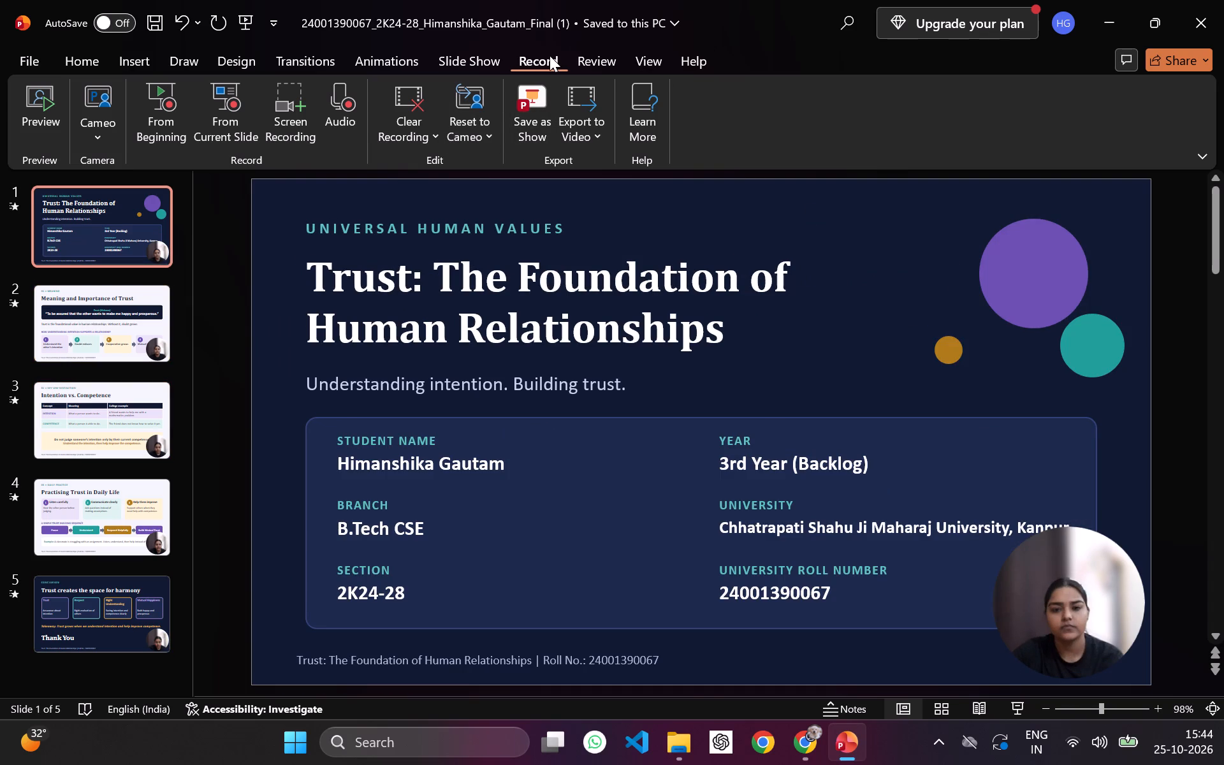
{"action": "left_click", "coordinate": [43, 94]}
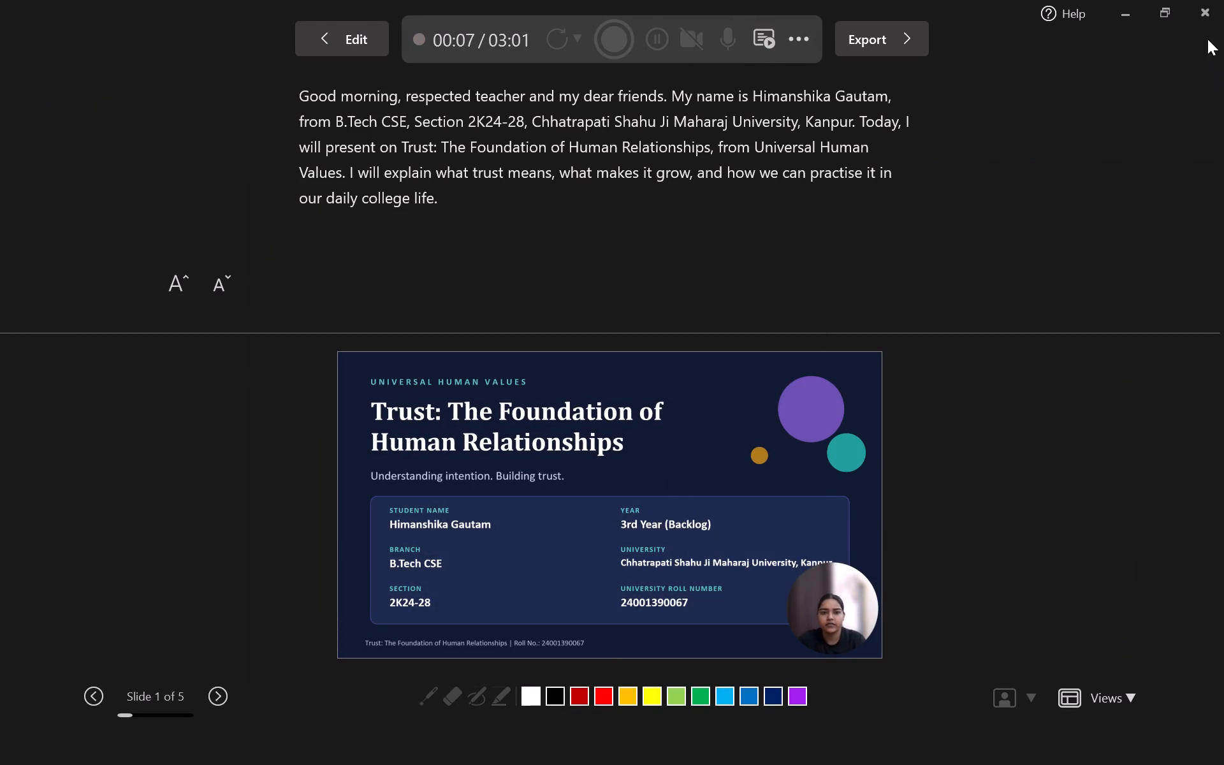
{"action": "left_click", "coordinate": [1214, 17]}
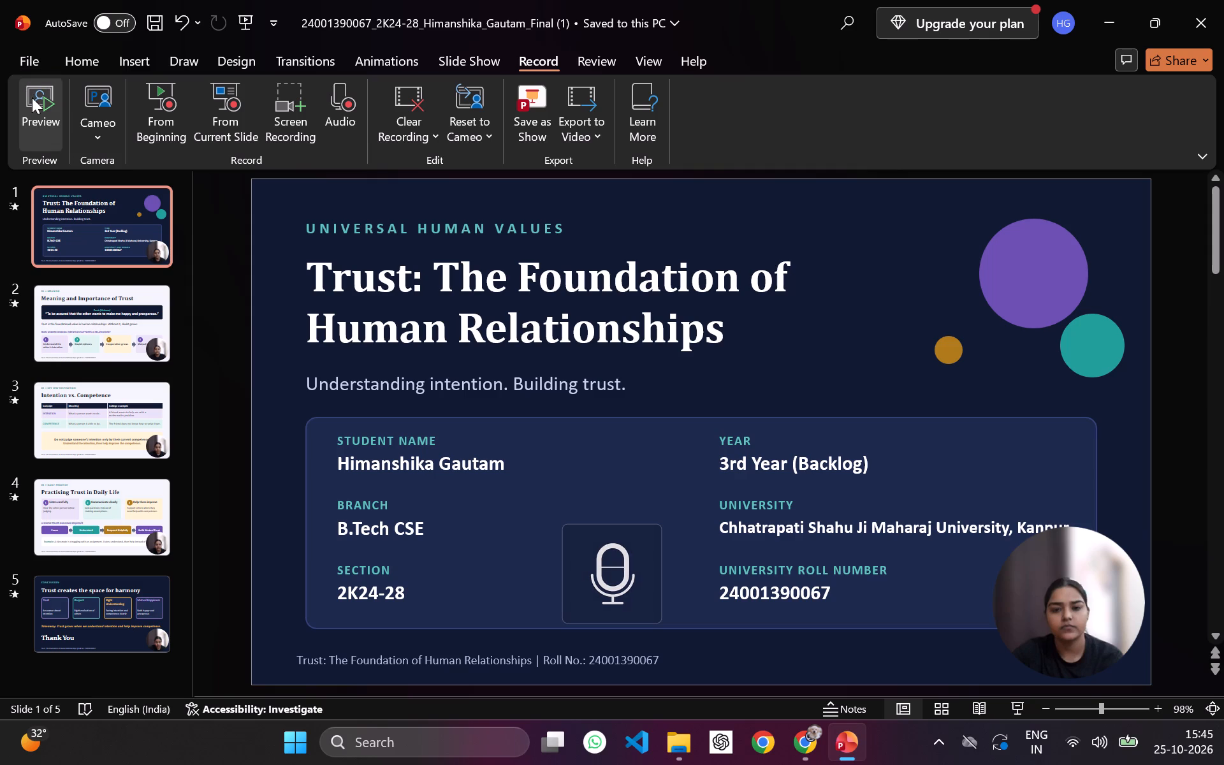
Reopen the recording view, leave it, and close the presentation without saving the recorded take.
{"action": "left_click", "coordinate": [160, 117]}
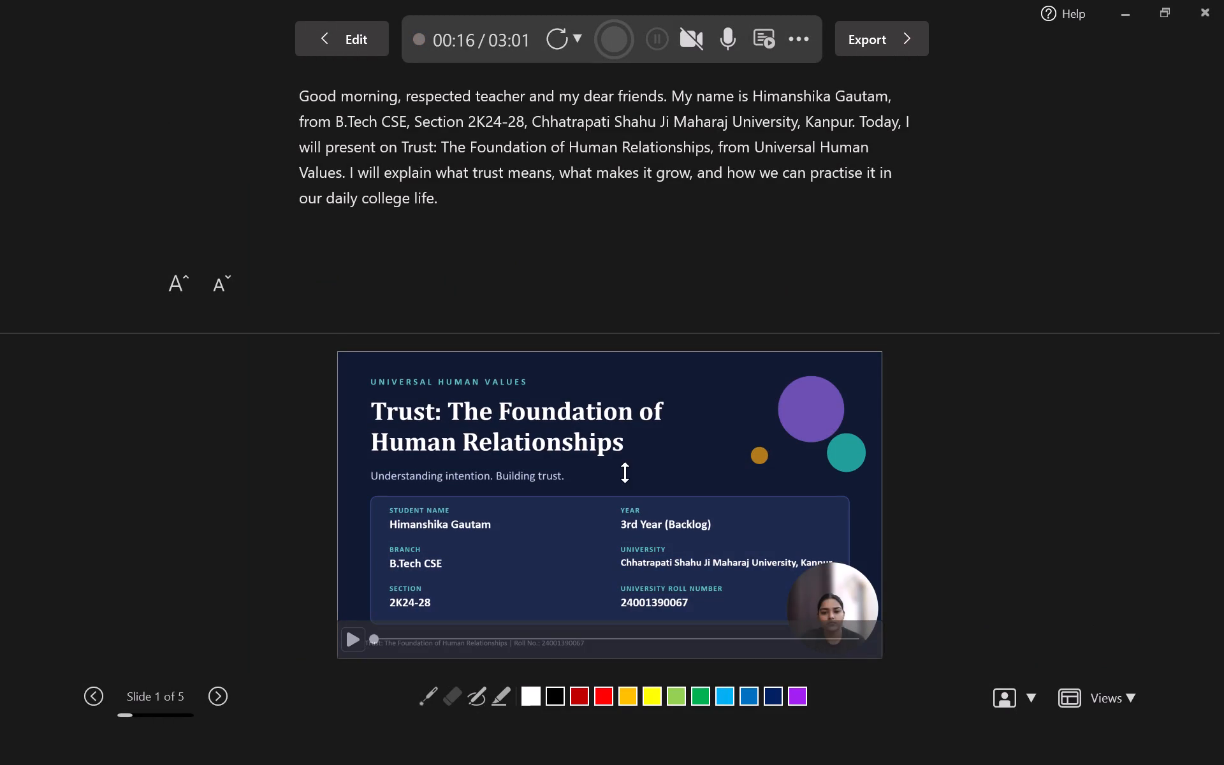
{"action": "left_click", "coordinate": [1222, 3]}
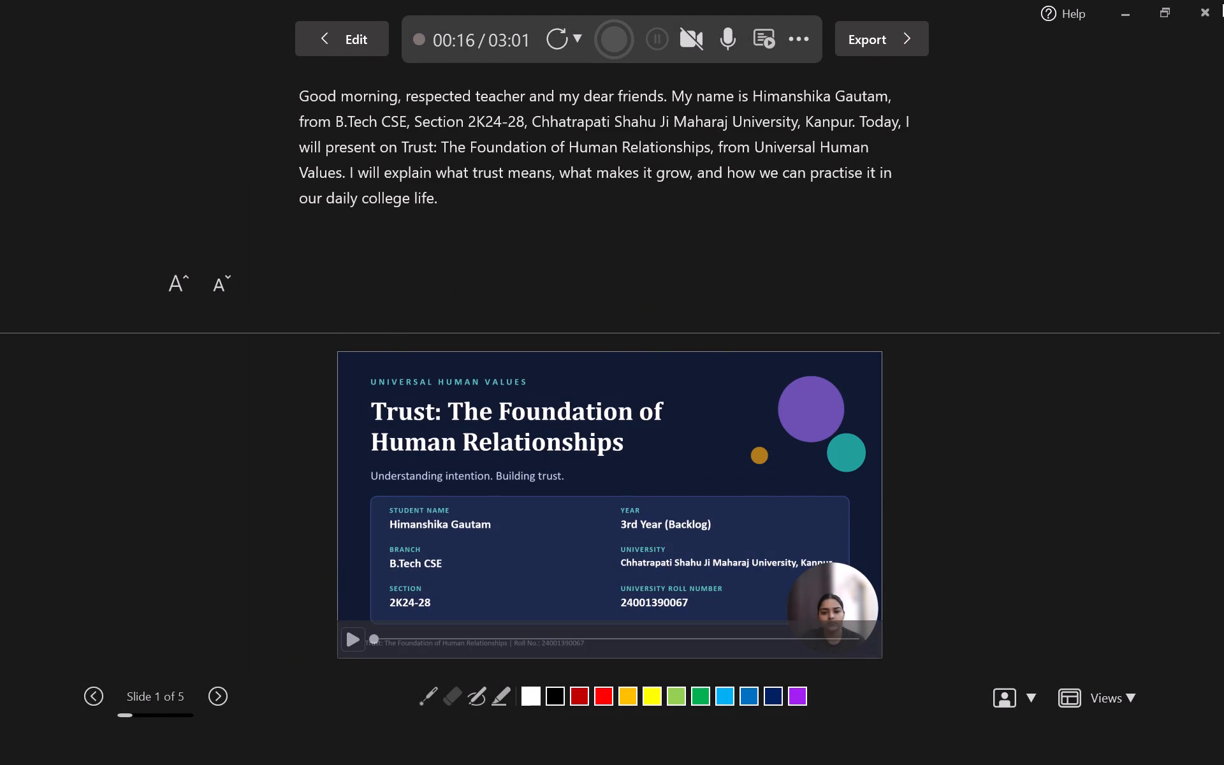
{"action": "left_click", "coordinate": [1214, 4]}
{"action": "left_click", "coordinate": [1214, 4]}
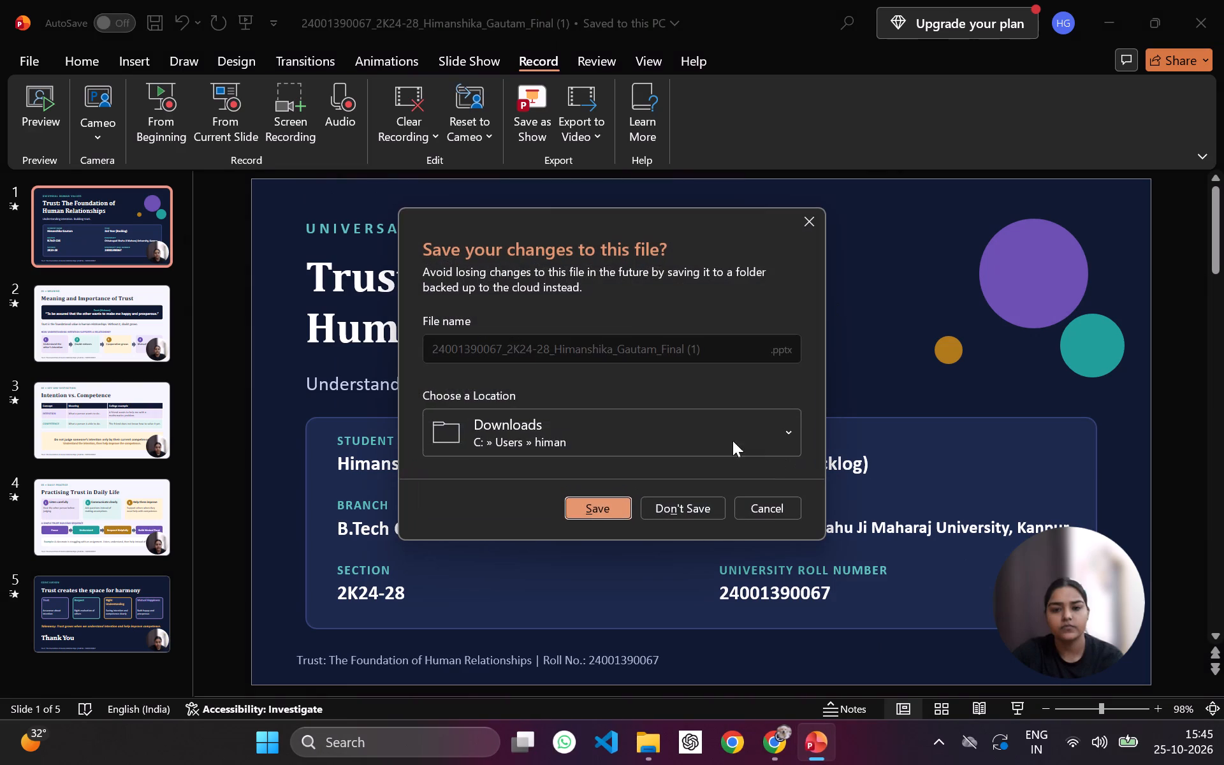
{"action": "left_click", "coordinate": [688, 503]}
Reopen the UHV trust presentation from the recent files in File Explorer and open its recording view from the beginning.
{"action": "left_click", "coordinate": [500, 431]}
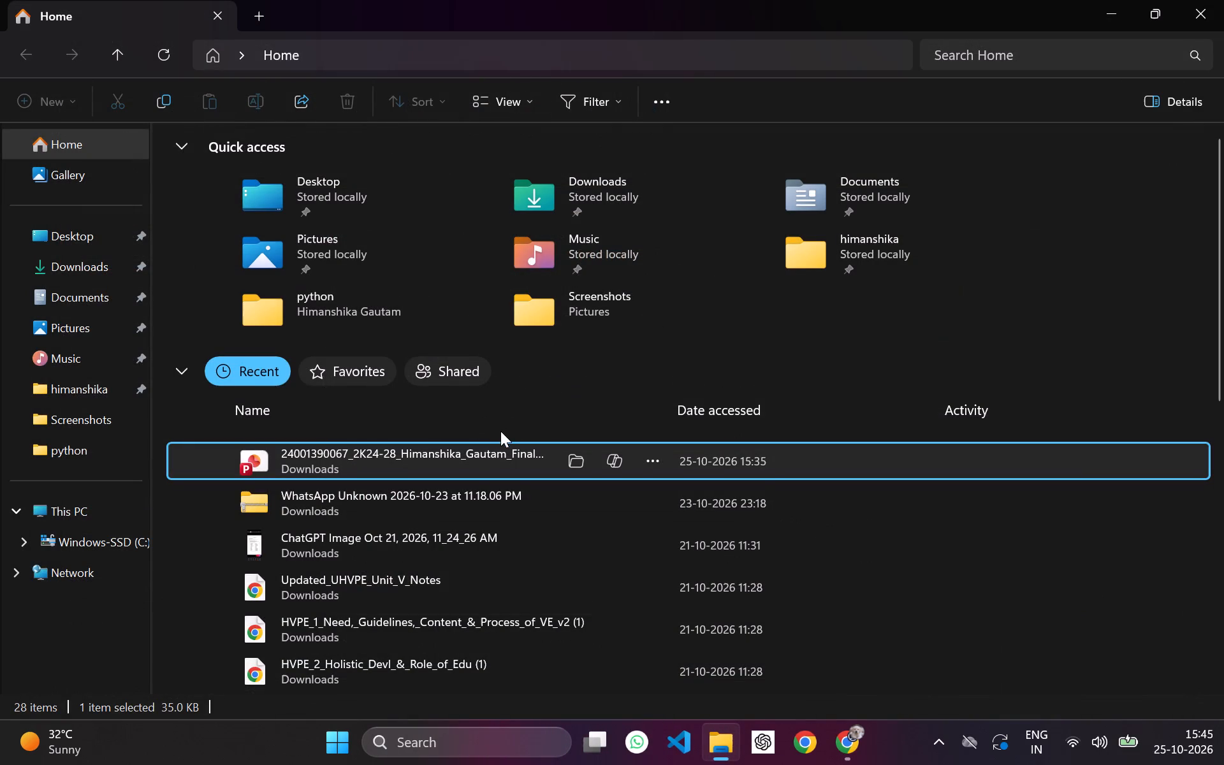
{"action": "left_click", "coordinate": [493, 446]}
{"action": "double_click", "coordinate": [493, 446]}
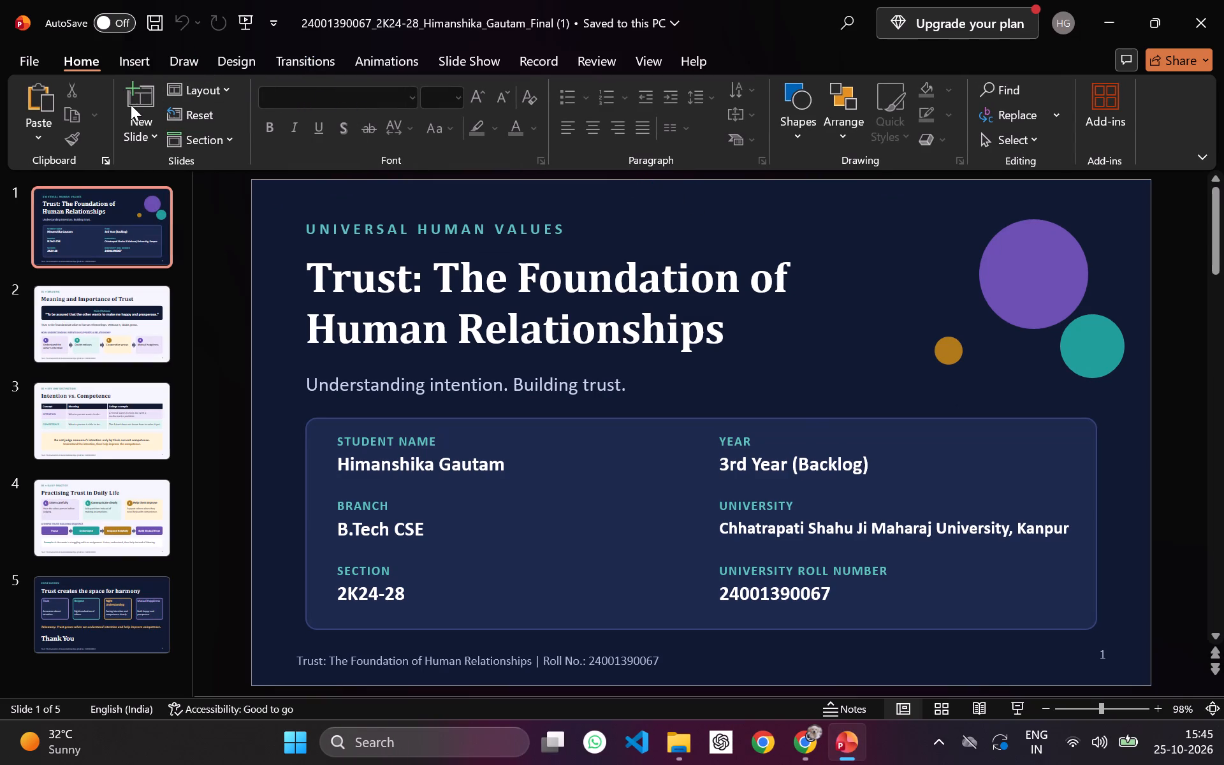
{"action": "left_click", "coordinate": [534, 69]}
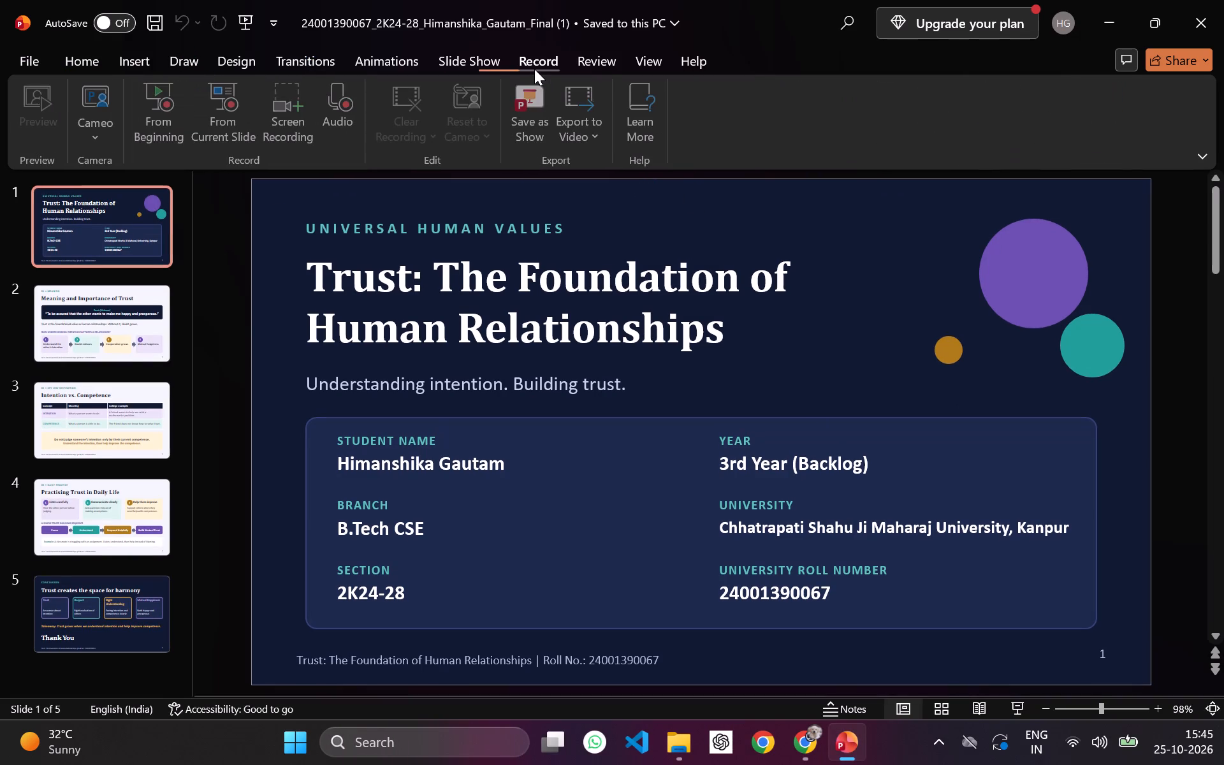
{"action": "left_click", "coordinate": [174, 99]}
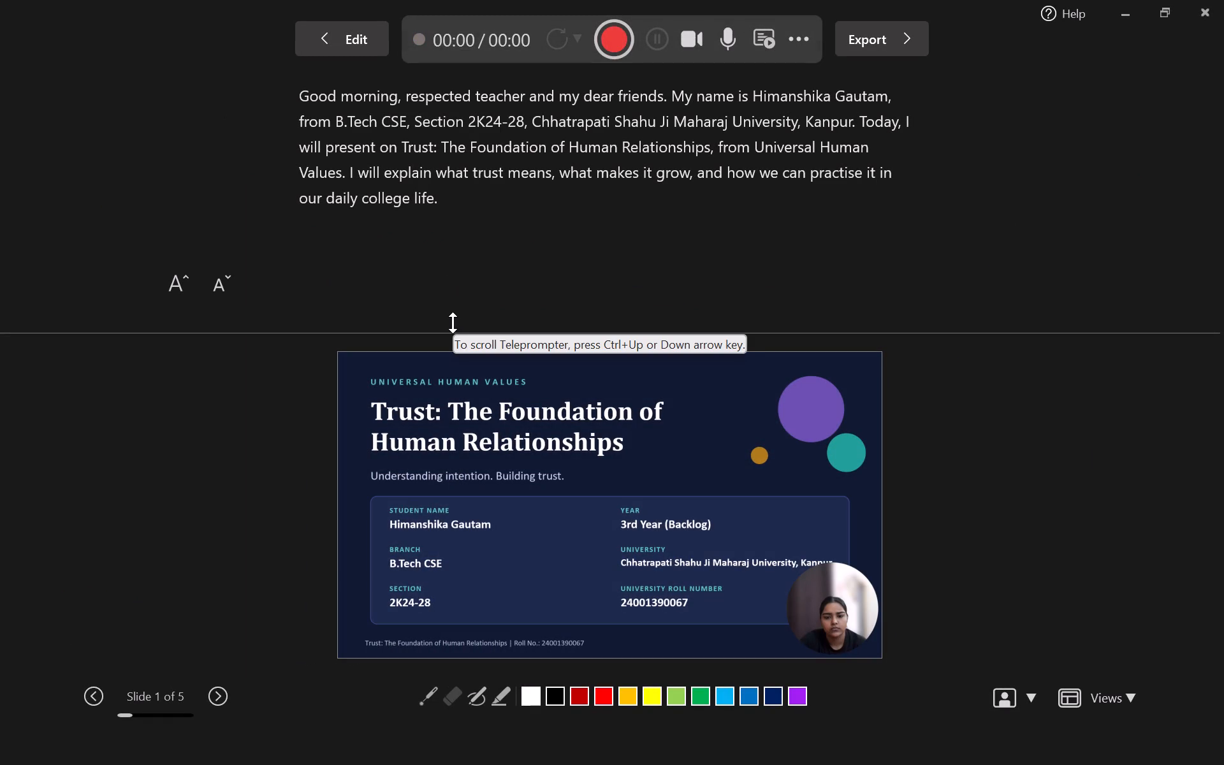
Try the black and white pen colours, mark a small white dot above slide 1's title, and exit the recording view.
{"action": "left_click", "coordinate": [560, 700]}
{"action": "left_click", "coordinate": [525, 697]}
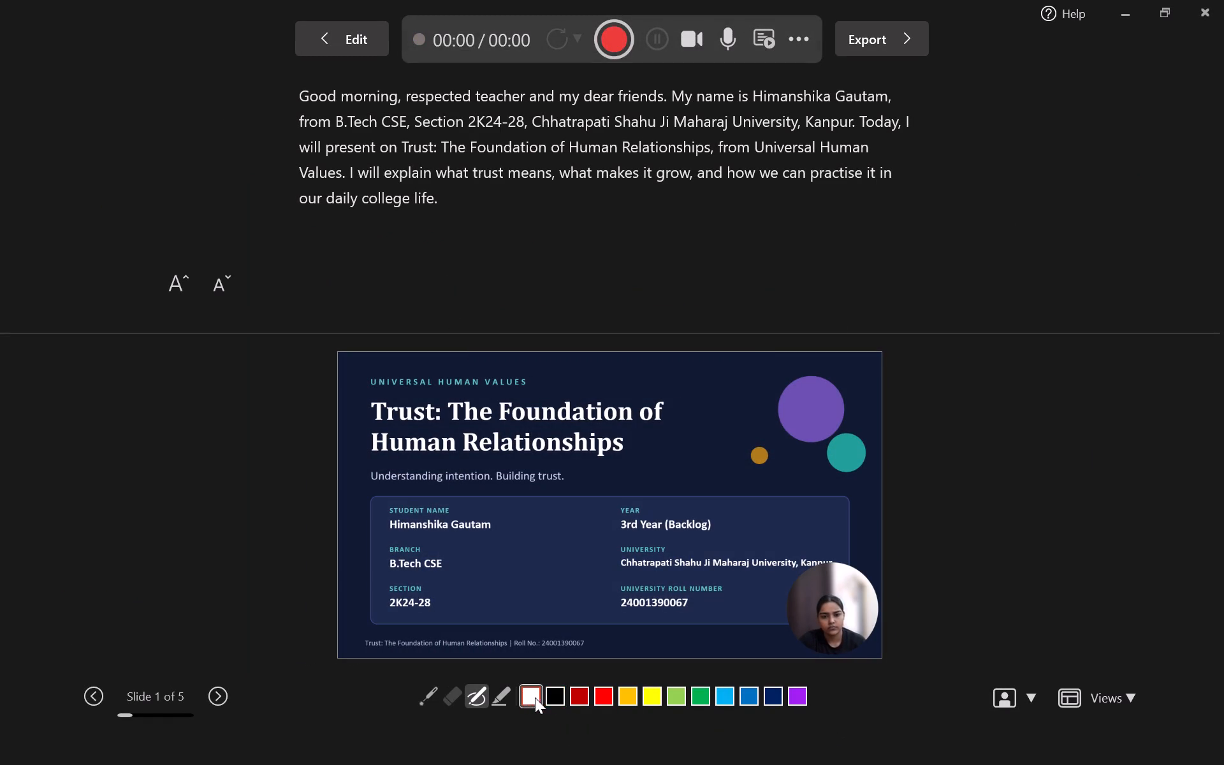
{"action": "left_click", "coordinate": [500, 753]}
{"action": "left_click", "coordinate": [563, 692]}
{"action": "left_click", "coordinate": [534, 696]}
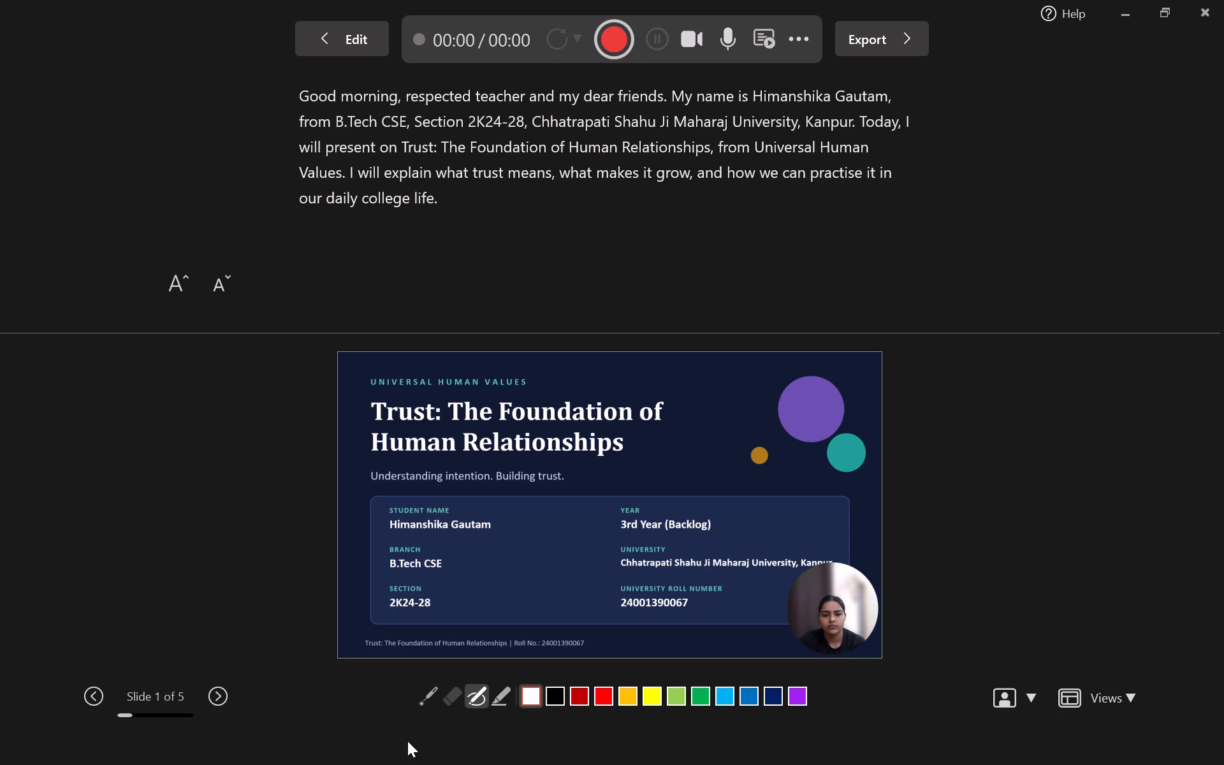
{"action": "left_click", "coordinate": [405, 740]}
{"action": "left_click", "coordinate": [634, 383]}
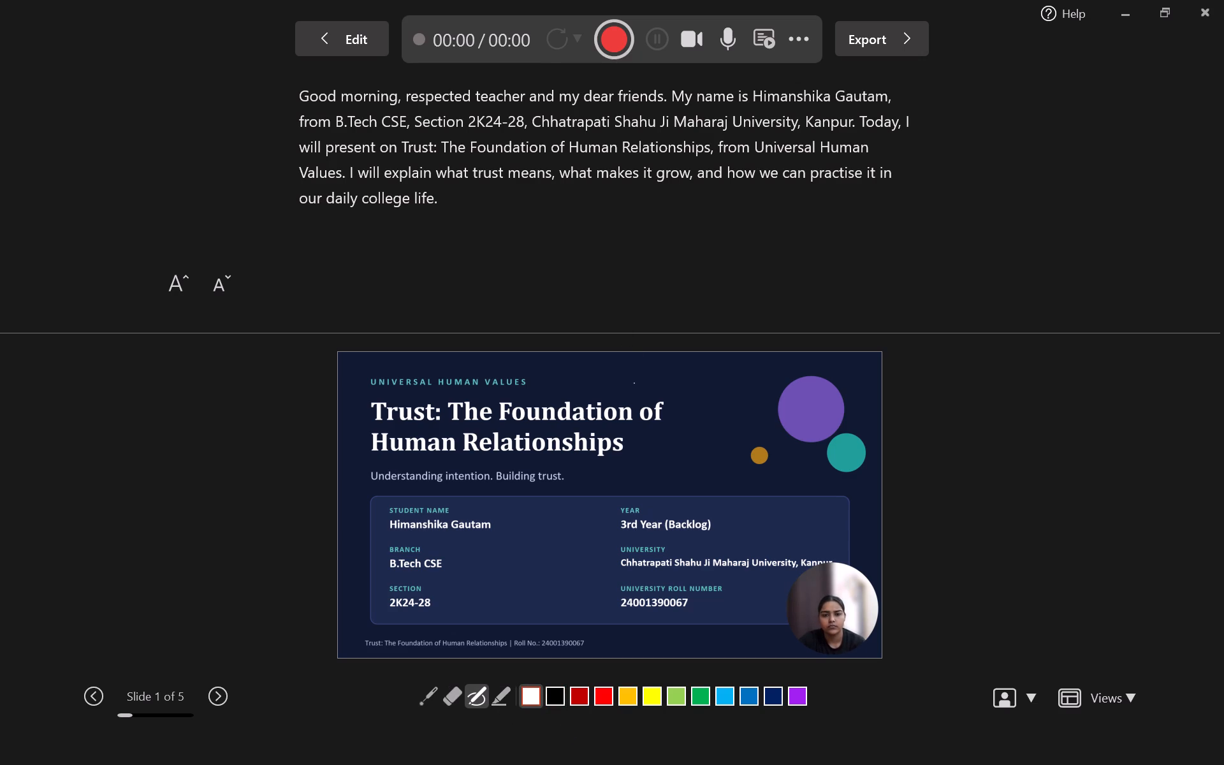
{"action": "left_click", "coordinate": [634, 383]}
{"action": "left_click", "coordinate": [238, 470]}
{"action": "left_click", "coordinate": [467, 706]}
{"action": "left_click", "coordinate": [1222, 0]}
{"action": "left_click", "coordinate": [1207, 4]}
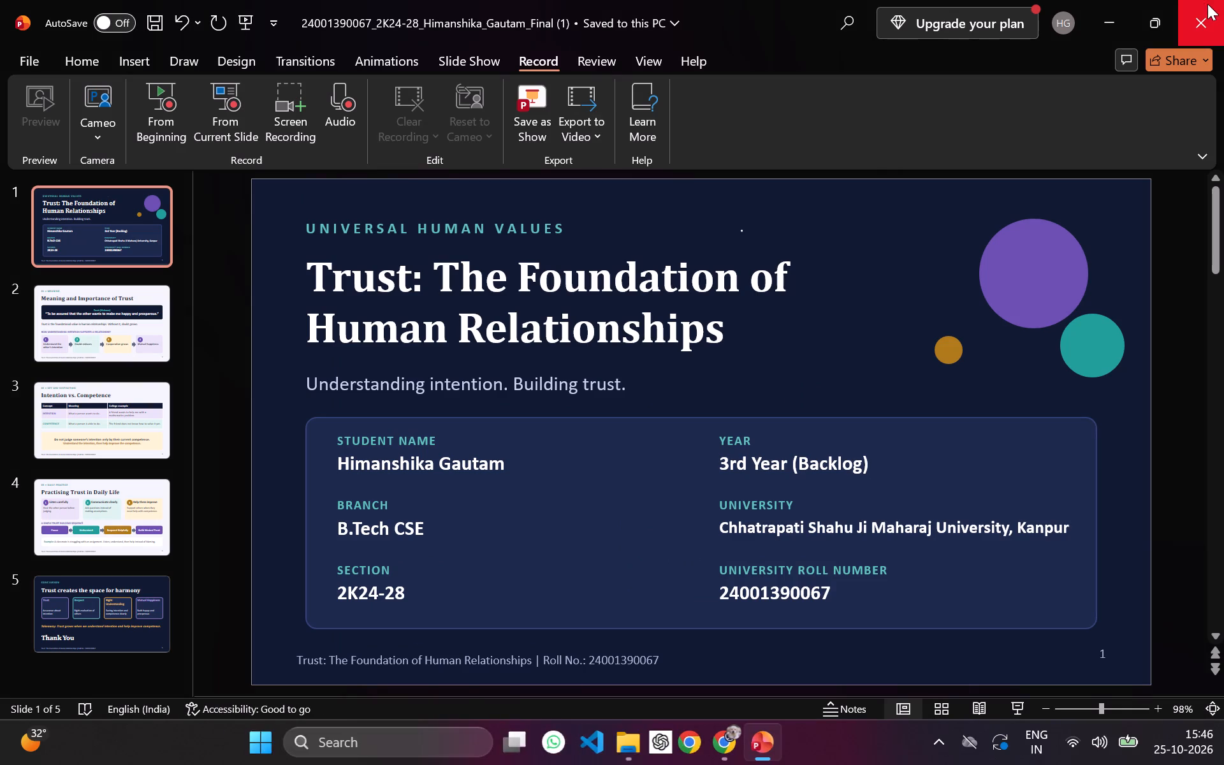
Start a new recording from the beginning, present slide 1, and advance to slide 2, Meaning and Importance of Trust.
{"action": "left_click", "coordinate": [166, 129]}
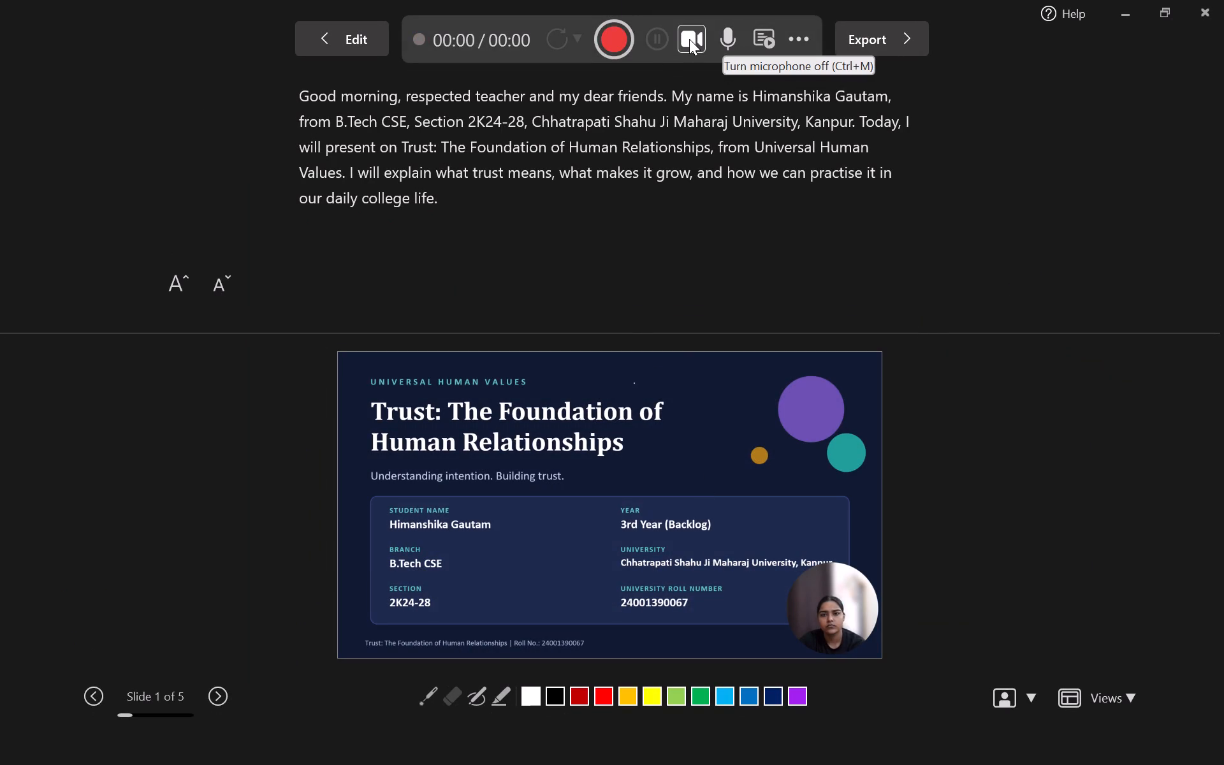
{"action": "left_click", "coordinate": [626, 46]}
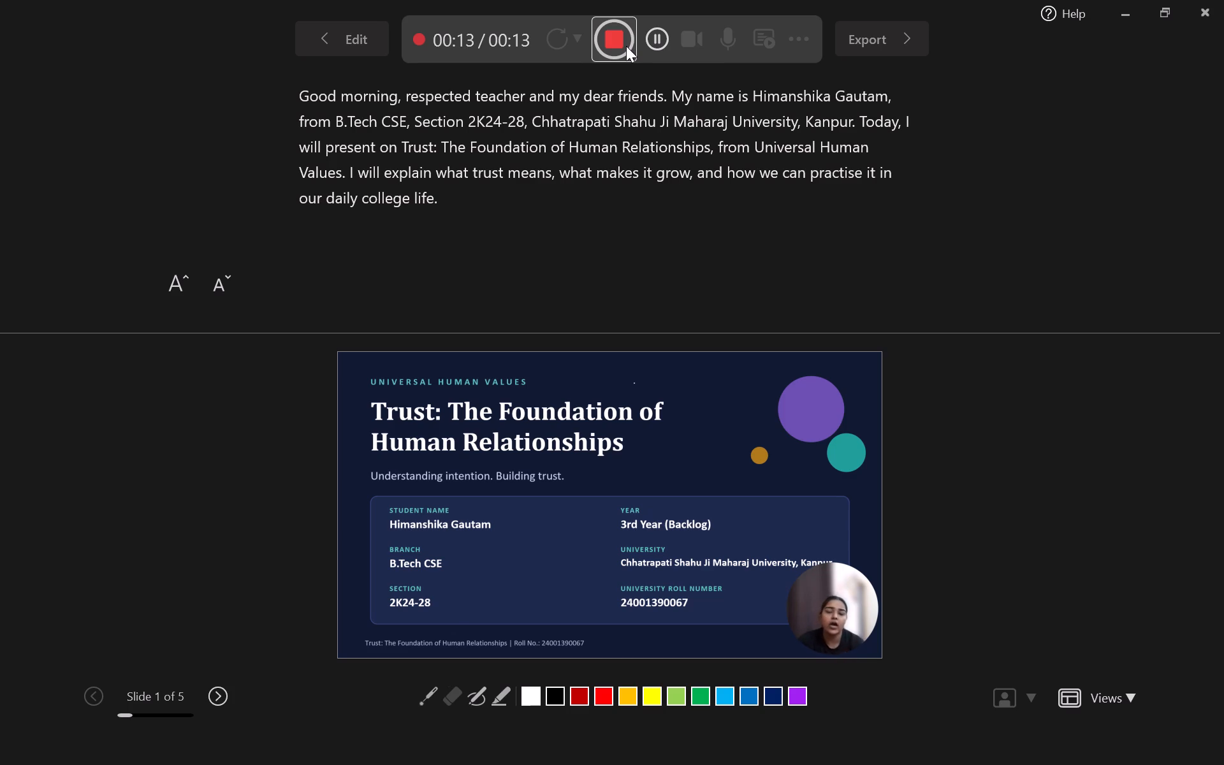
{"action": "left_click", "coordinate": [571, 467]}
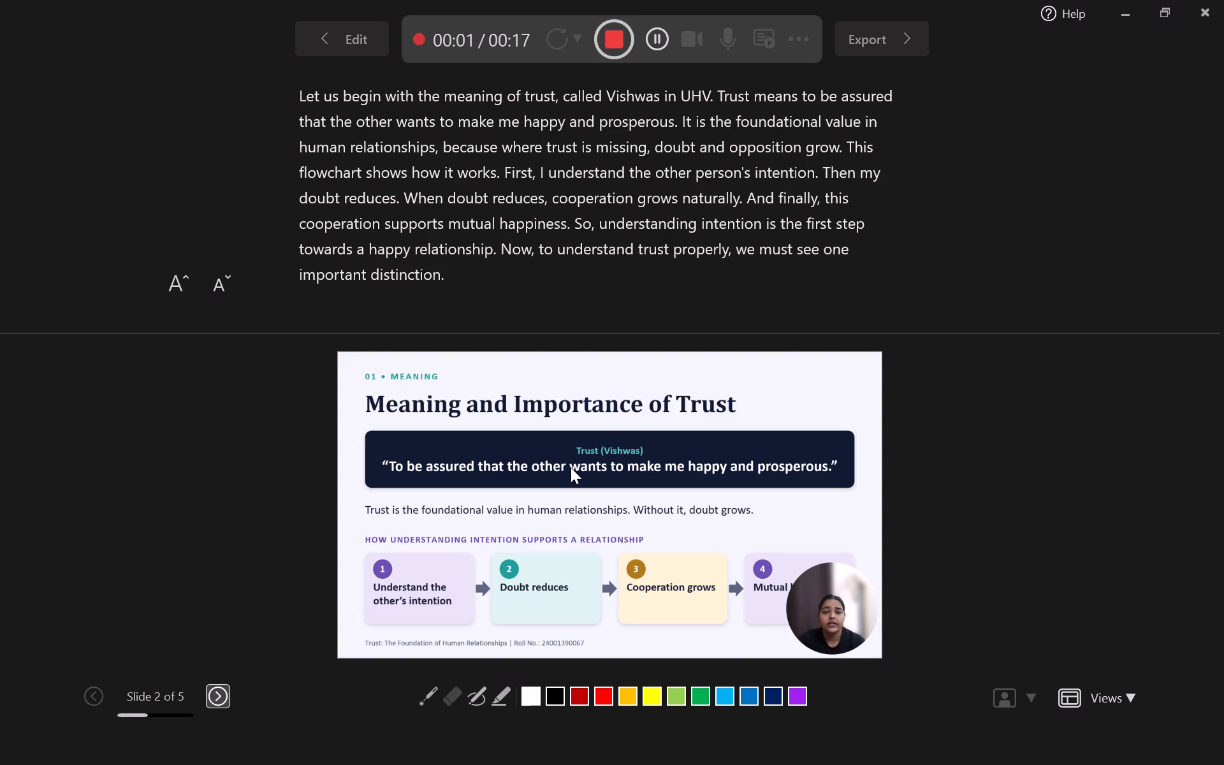
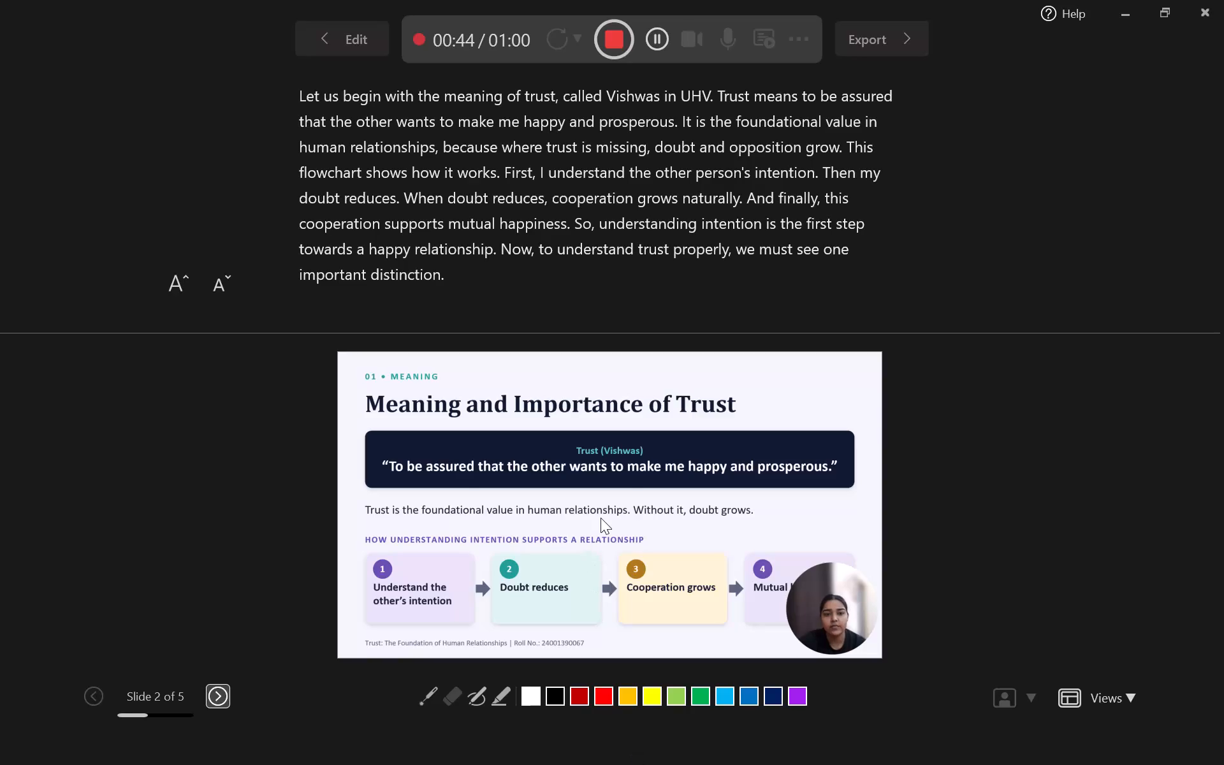
Present slides 2 and 3 in the running recording, reading each script in full, and advance to slide 4, Practising Trust in Daily Life.
{"action": "left_click", "coordinate": [601, 518]}
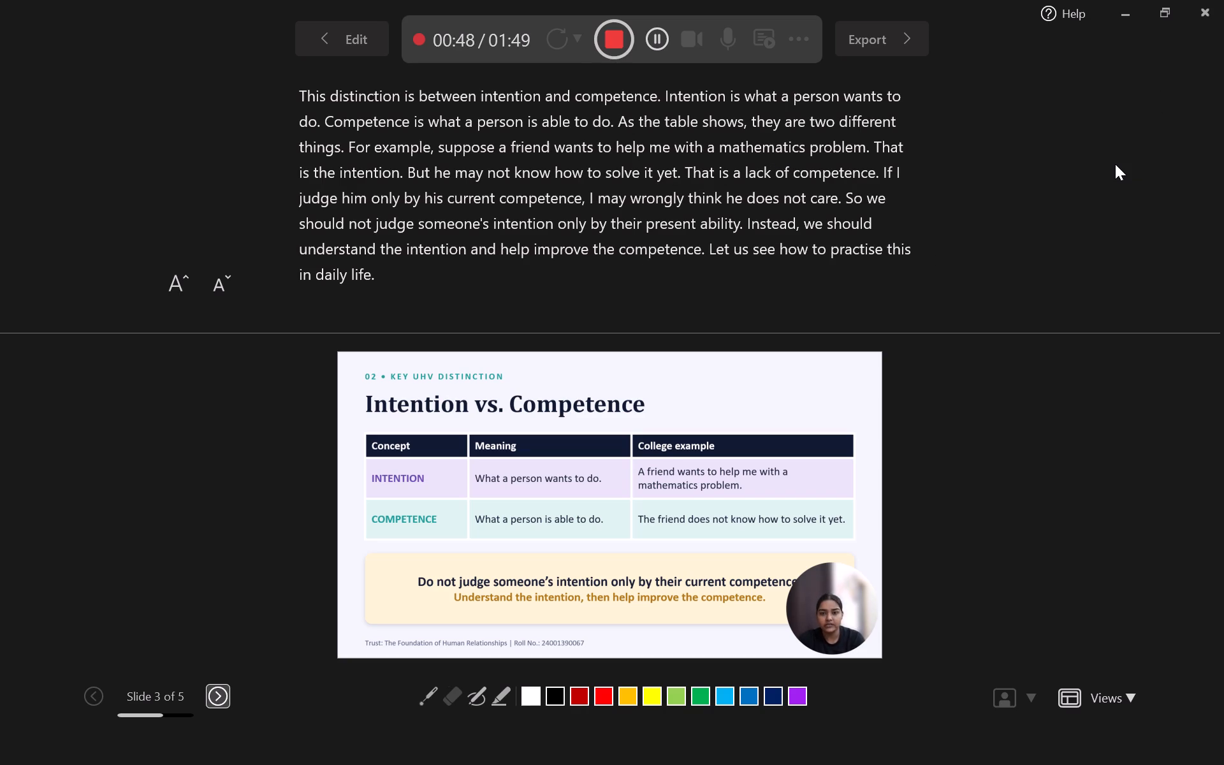
{"action": "left_click", "coordinate": [694, 435]}
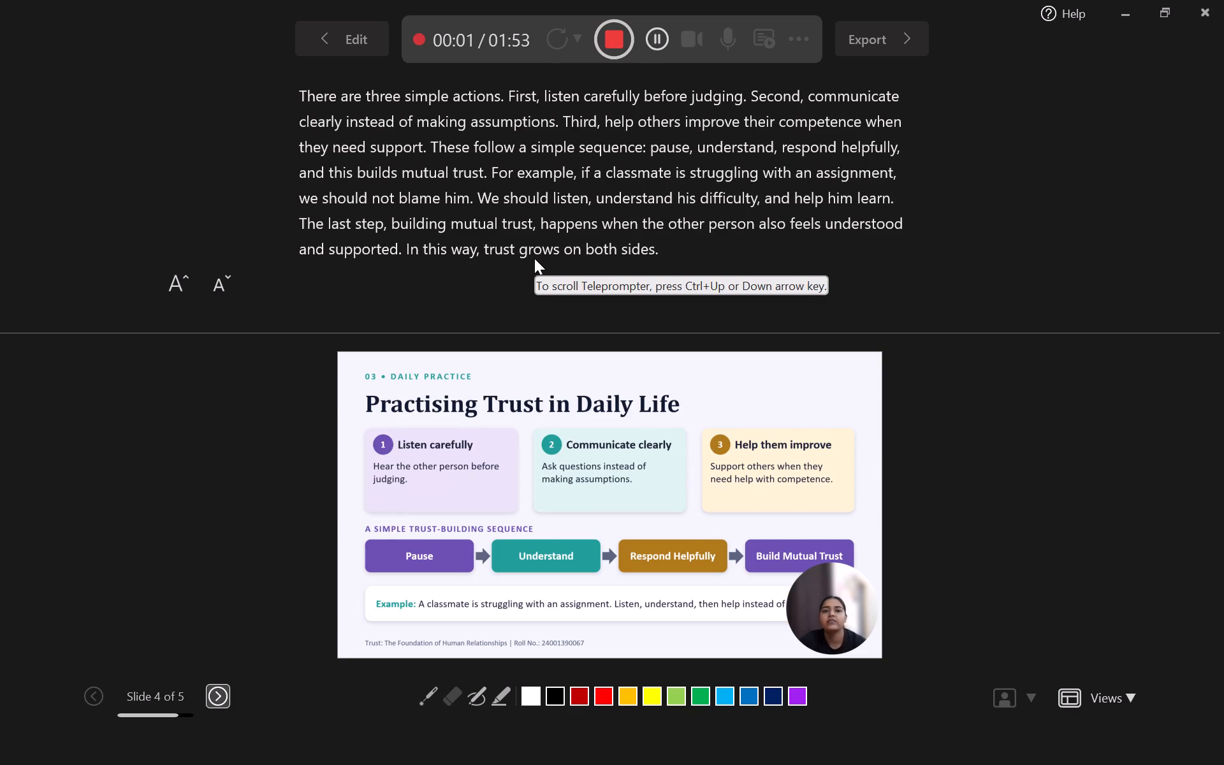
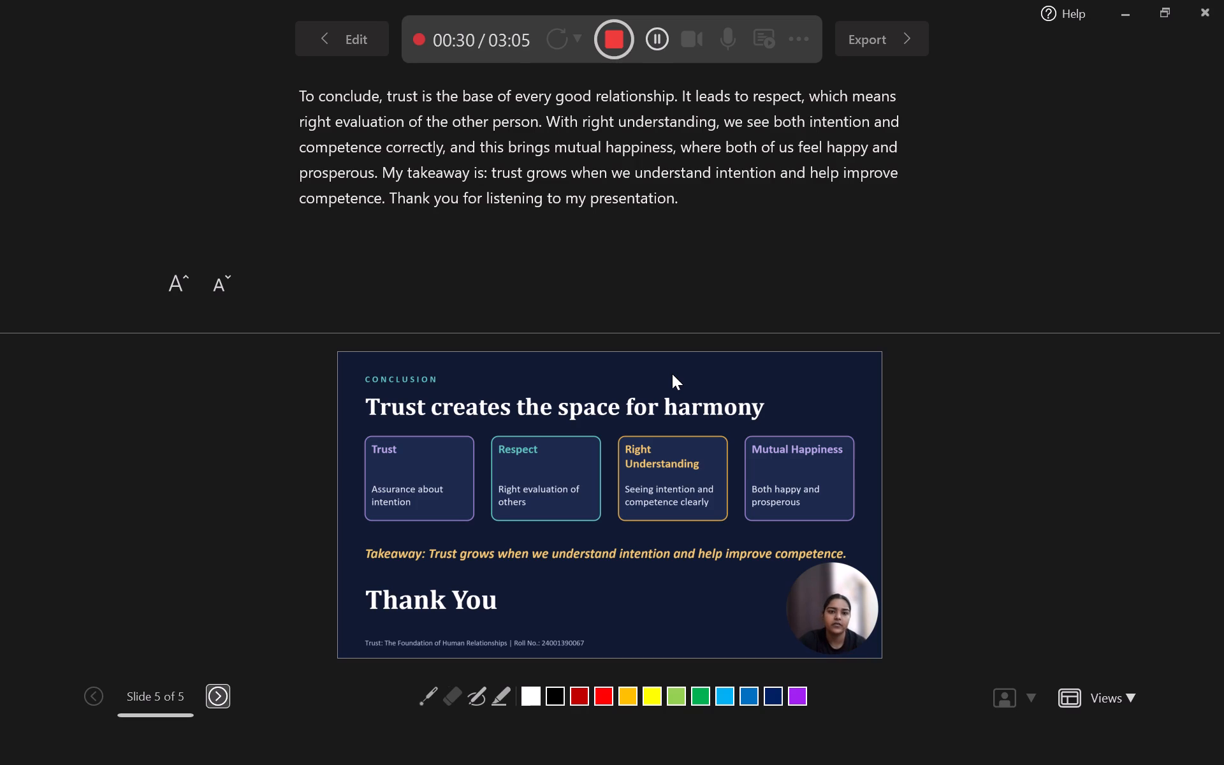
Pause the recording at the end of slide 5's conclusion script and return to the slide editing view.
{"action": "left_click", "coordinate": [666, 36]}
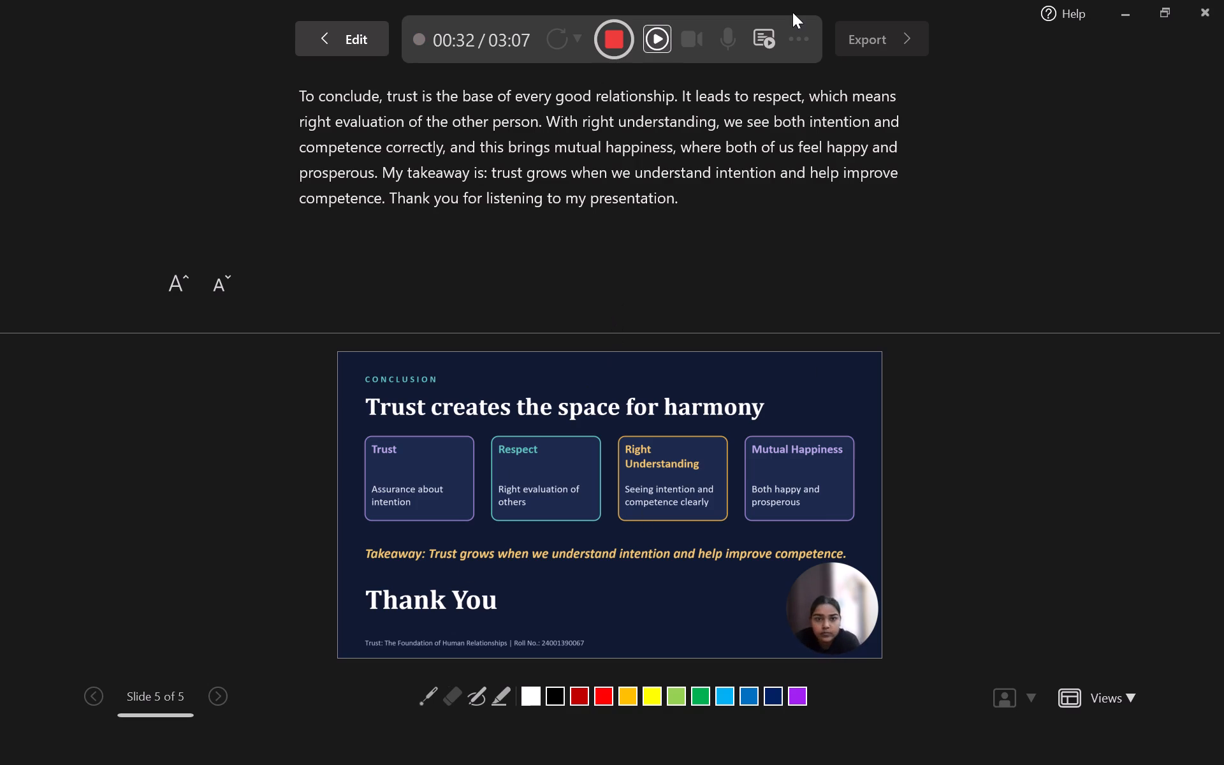
{"action": "left_click", "coordinate": [327, 0]}
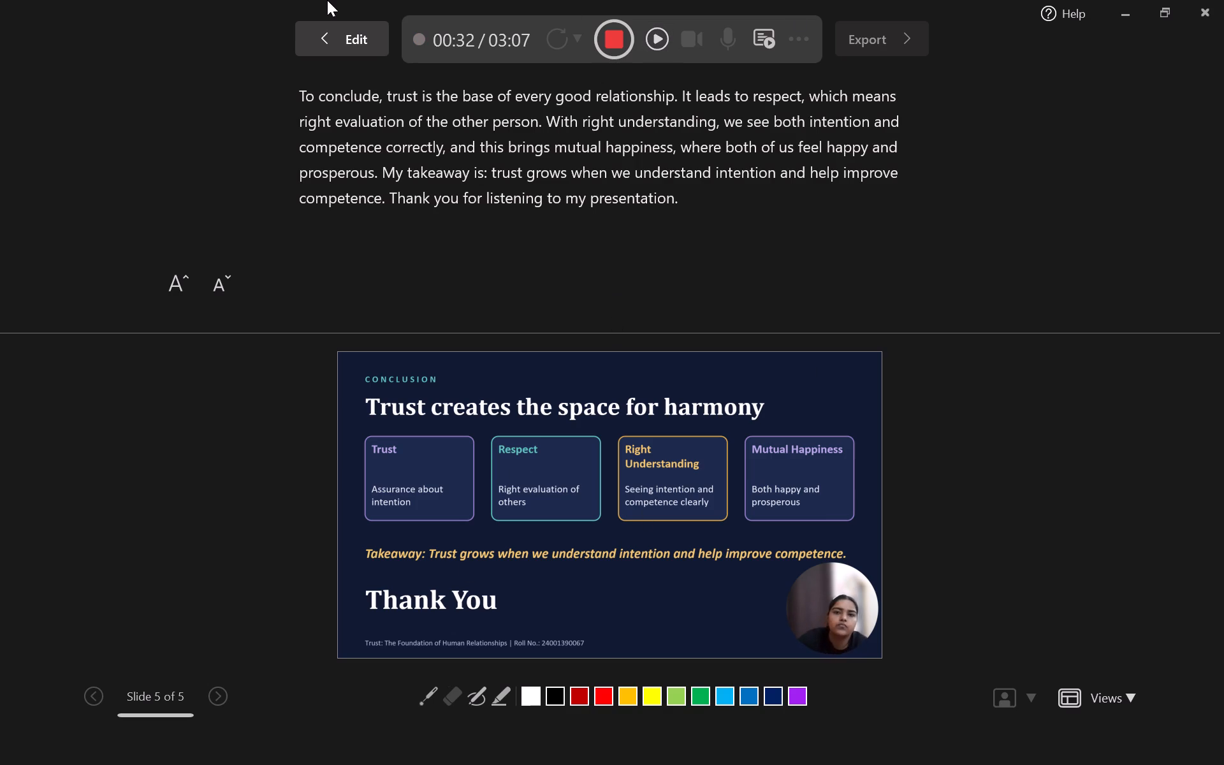
{"action": "left_click", "coordinate": [322, 47]}
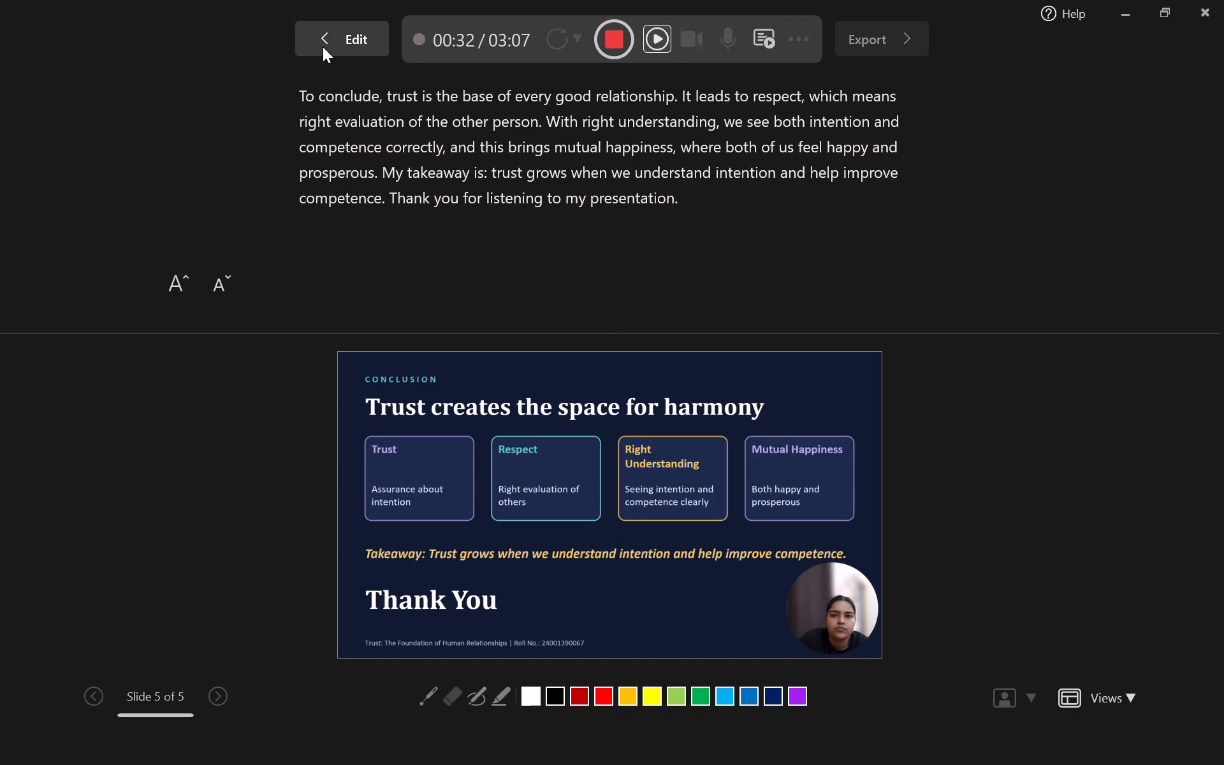
Preview the recorded presentation from slide 1, watching the camera narration play back.
{"action": "left_click", "coordinate": [47, 129]}
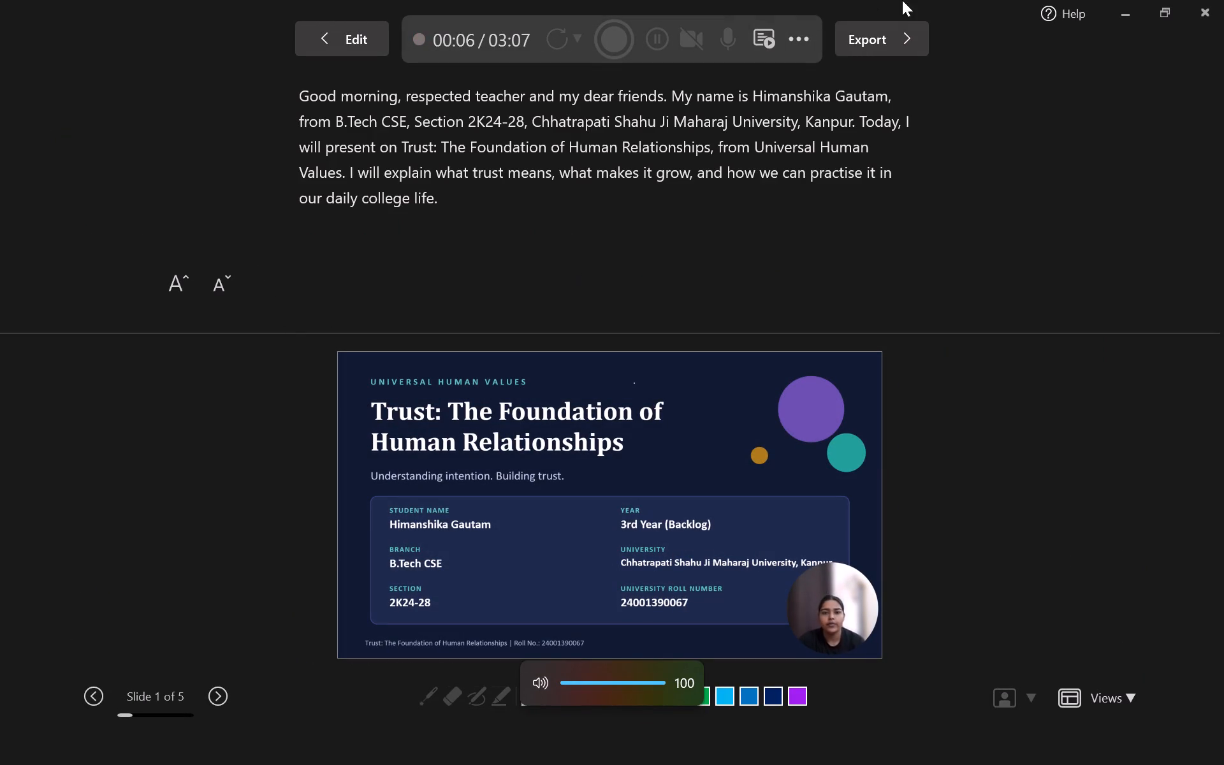
{"action": "left_click", "coordinate": [1137, 13]}
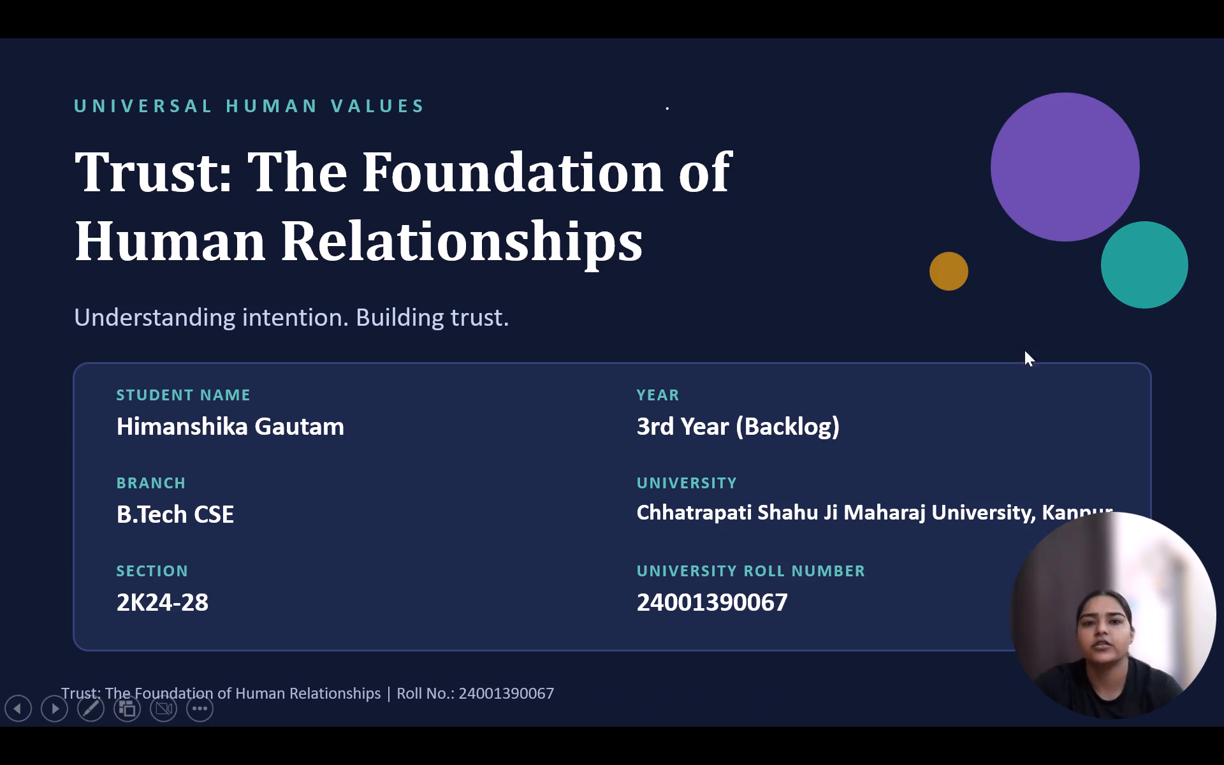
End the slide show preview on slide 1 and return to the slide editing view.
{"action": "key", "text": "Escape"}
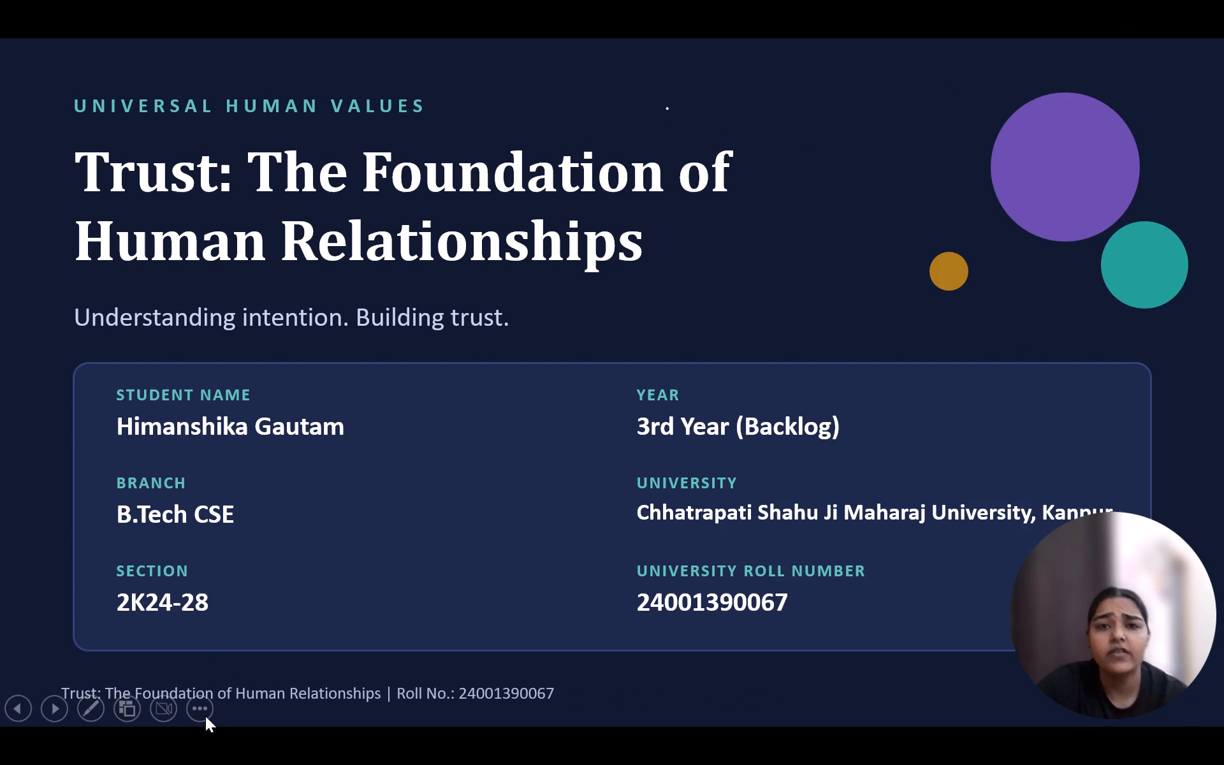
{"action": "left_click", "coordinate": [298, 467]}
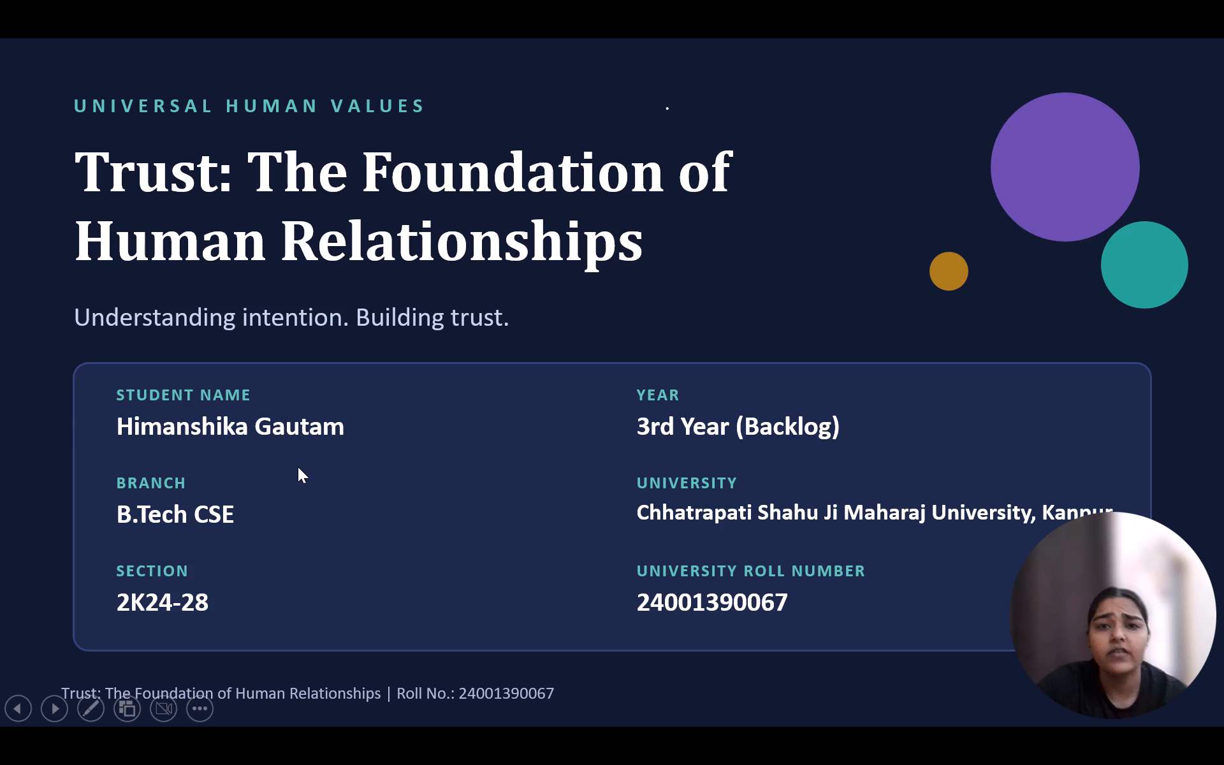
{"action": "left_click", "coordinate": [298, 467]}
{"action": "key", "text": "Escape"}
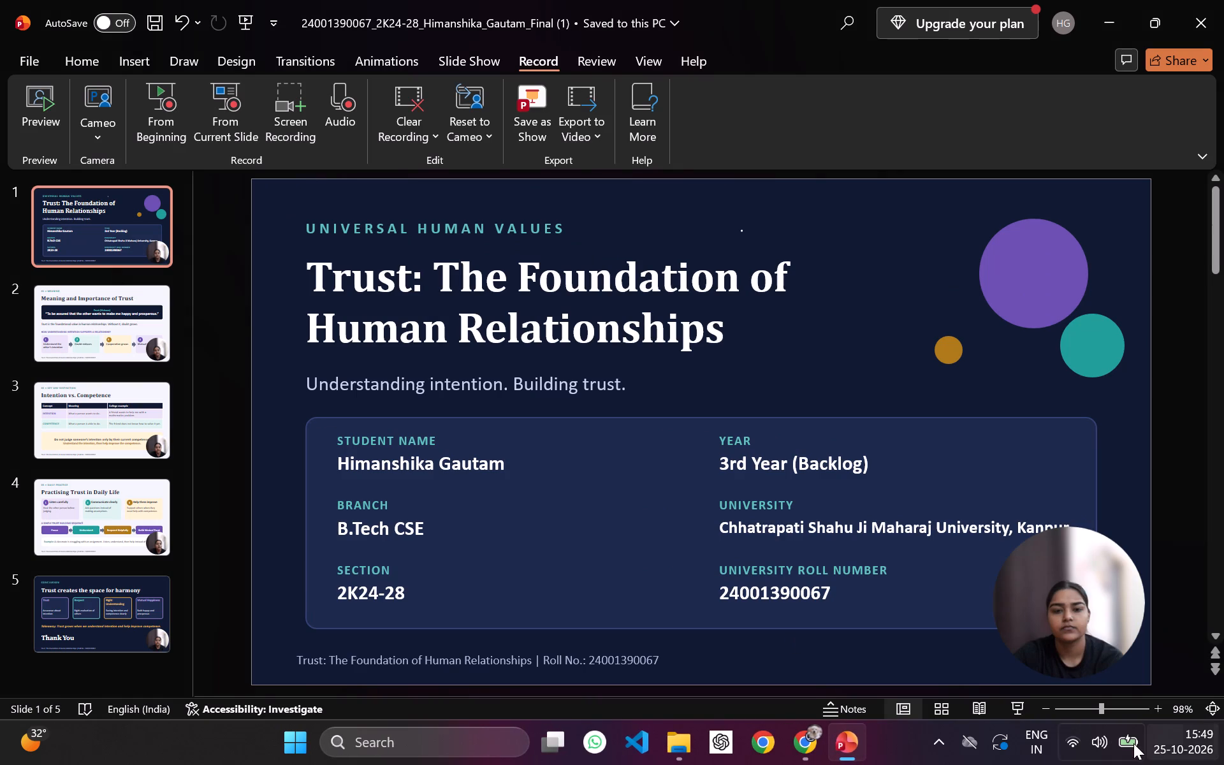
Check the computer's sound volume in the system quick settings and return to the presentation.
{"action": "left_click", "coordinate": [1095, 753]}
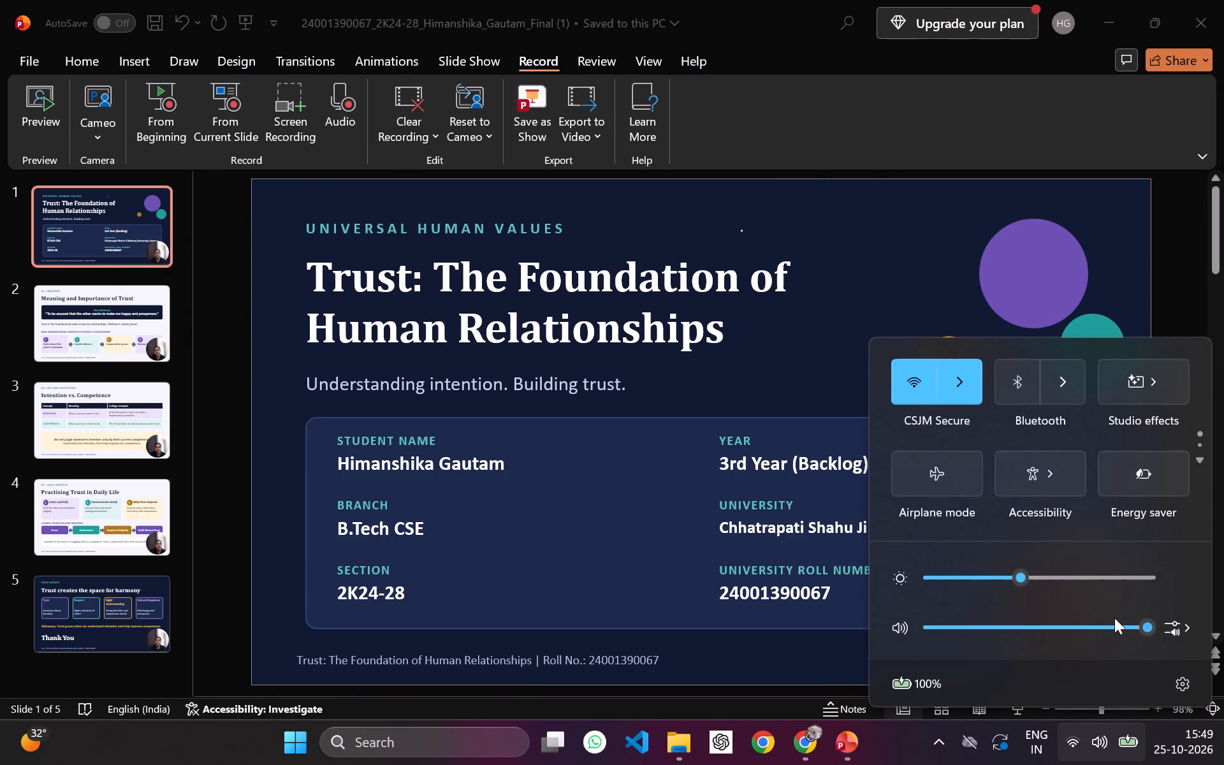
{"action": "left_click", "coordinate": [829, 303]}
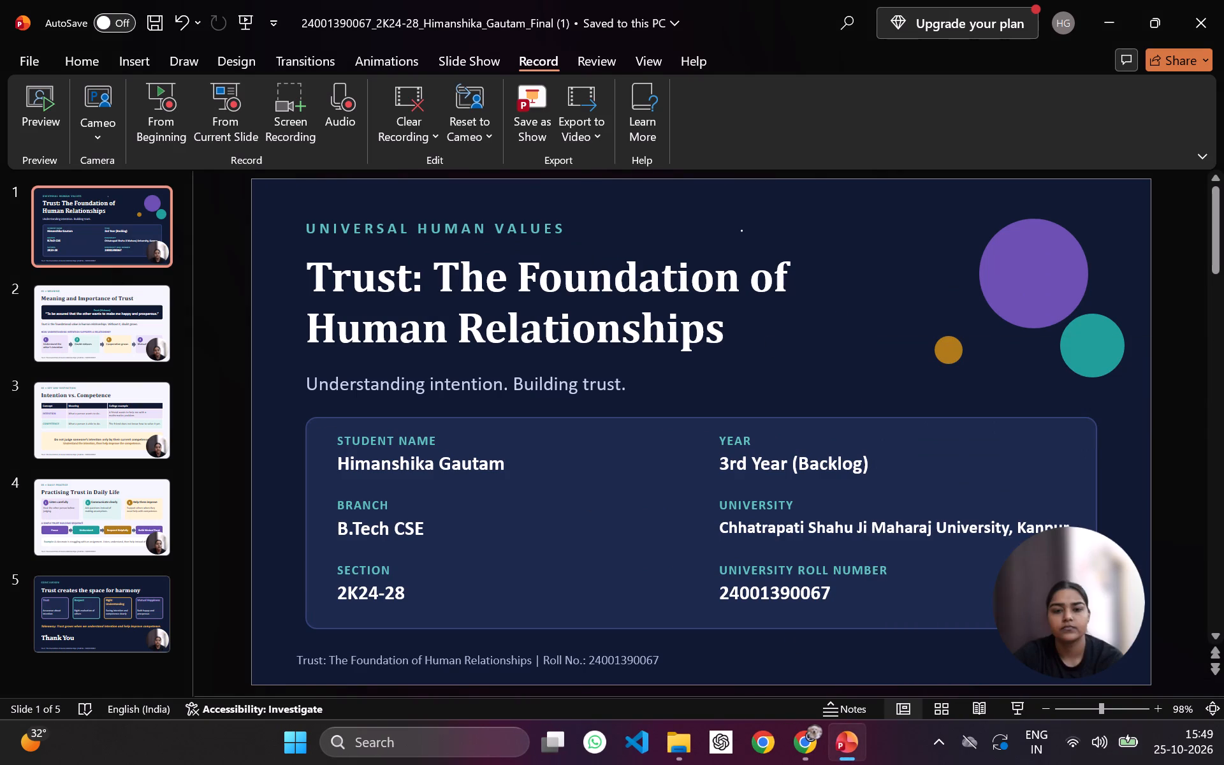
Open the Record Sound dialog for an audio recording on slide 1.
{"action": "left_click", "coordinate": [343, 112]}
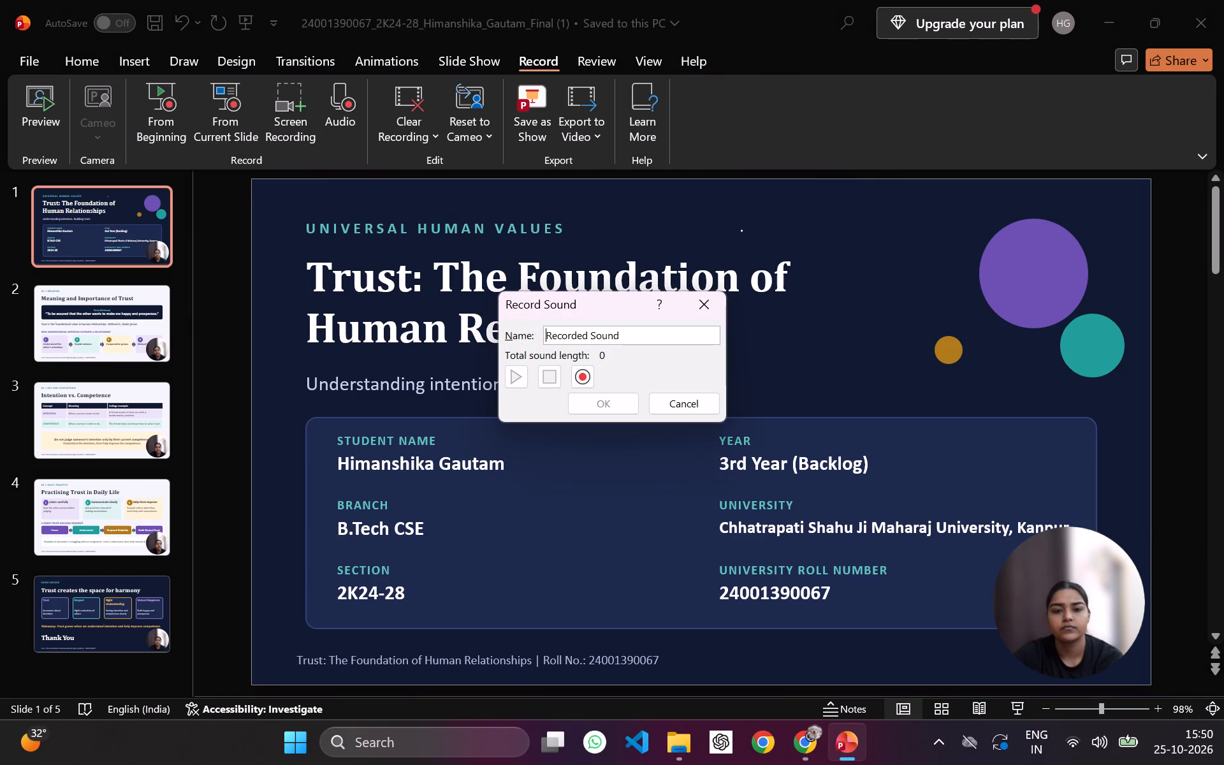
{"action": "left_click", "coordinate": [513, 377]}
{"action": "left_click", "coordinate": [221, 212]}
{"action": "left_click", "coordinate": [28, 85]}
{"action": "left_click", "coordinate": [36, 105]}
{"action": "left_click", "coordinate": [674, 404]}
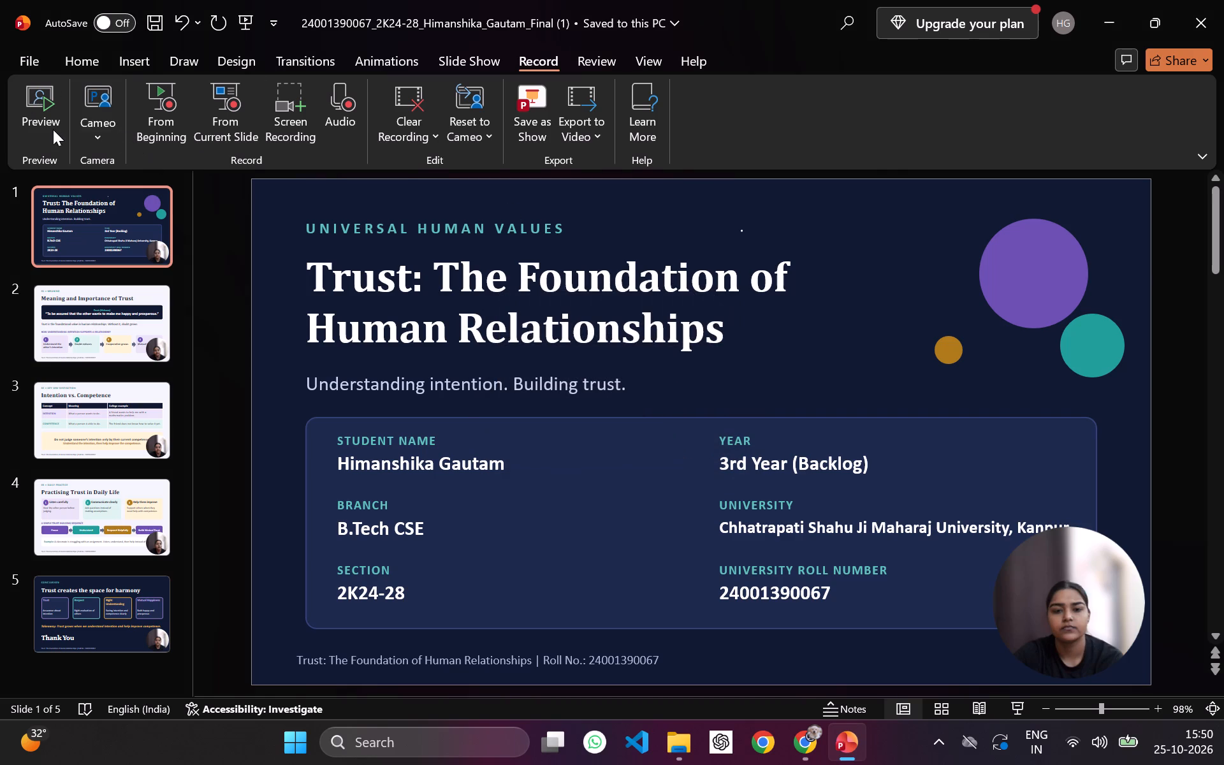
Preview slide 1's recording, replay it from near its start, and return to the editing view.
{"action": "left_click", "coordinate": [52, 129]}
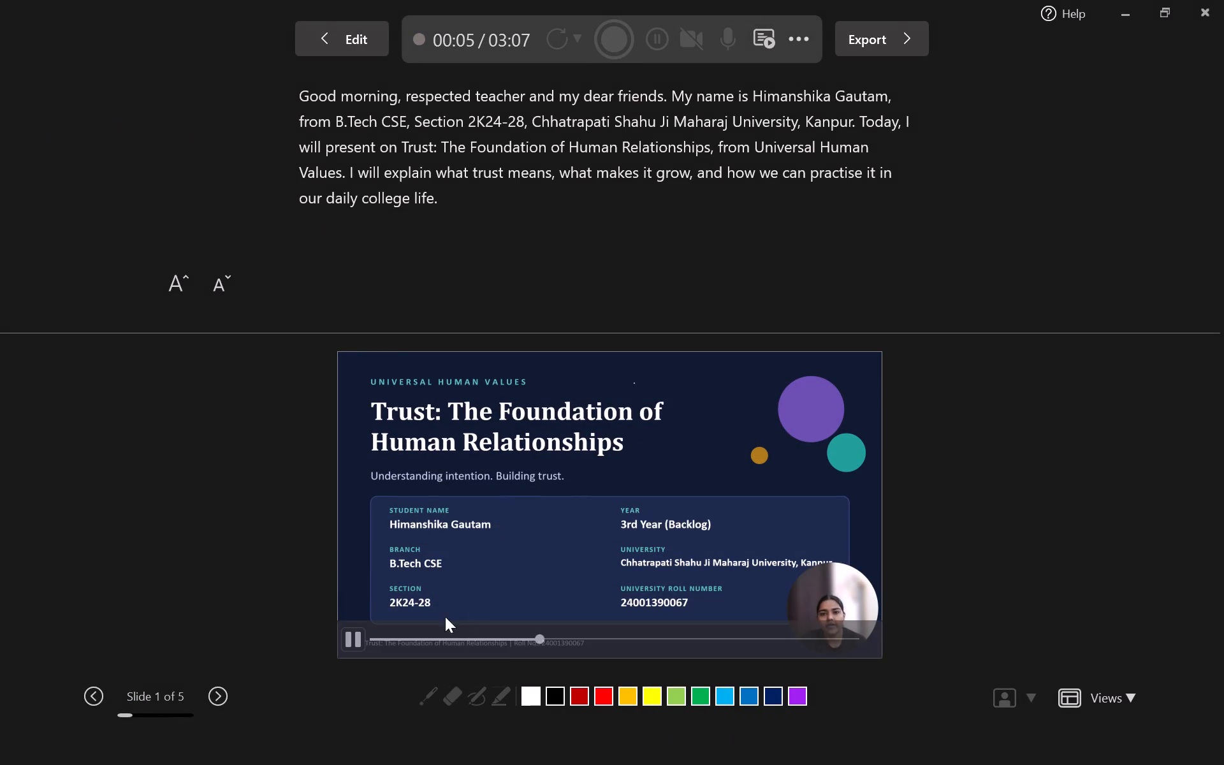
{"action": "left_click", "coordinate": [378, 638]}
{"action": "left_click_drag", "start_coordinate": [378, 638], "coordinate": [370, 638]}
{"action": "left_click", "coordinate": [370, 638]}
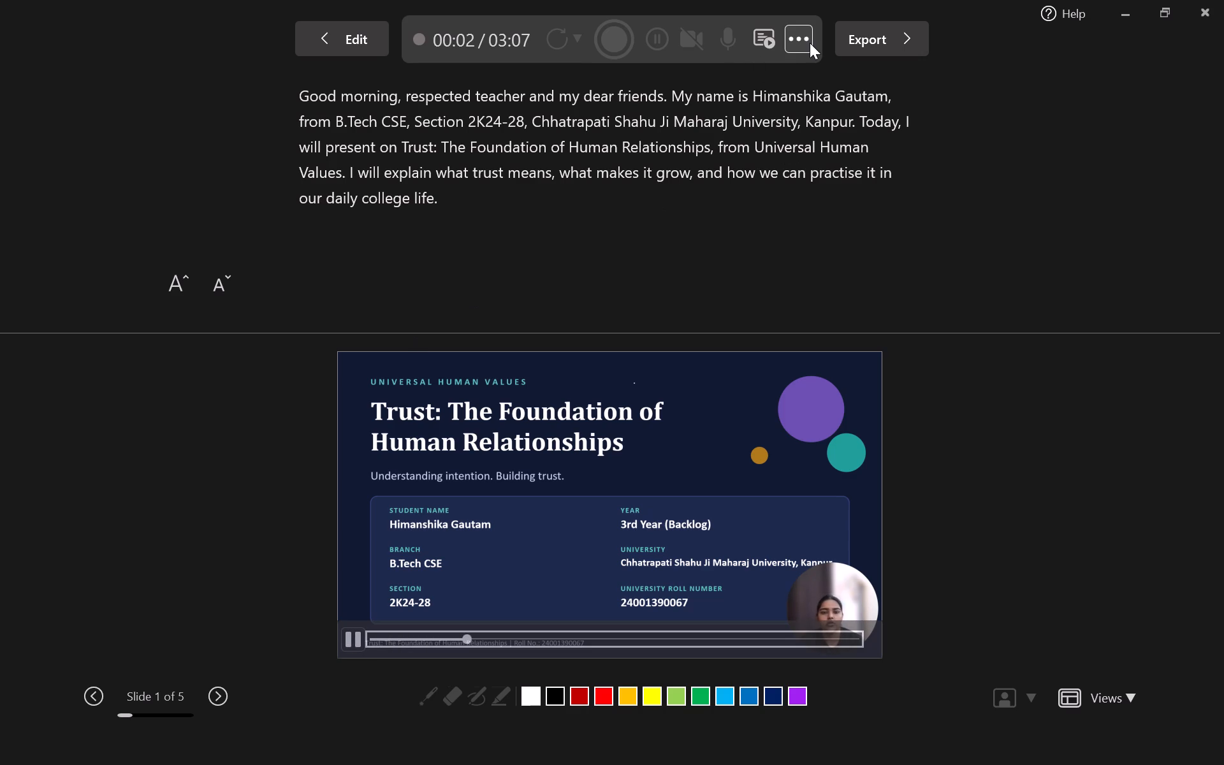
{"action": "left_click", "coordinate": [154, 289]}
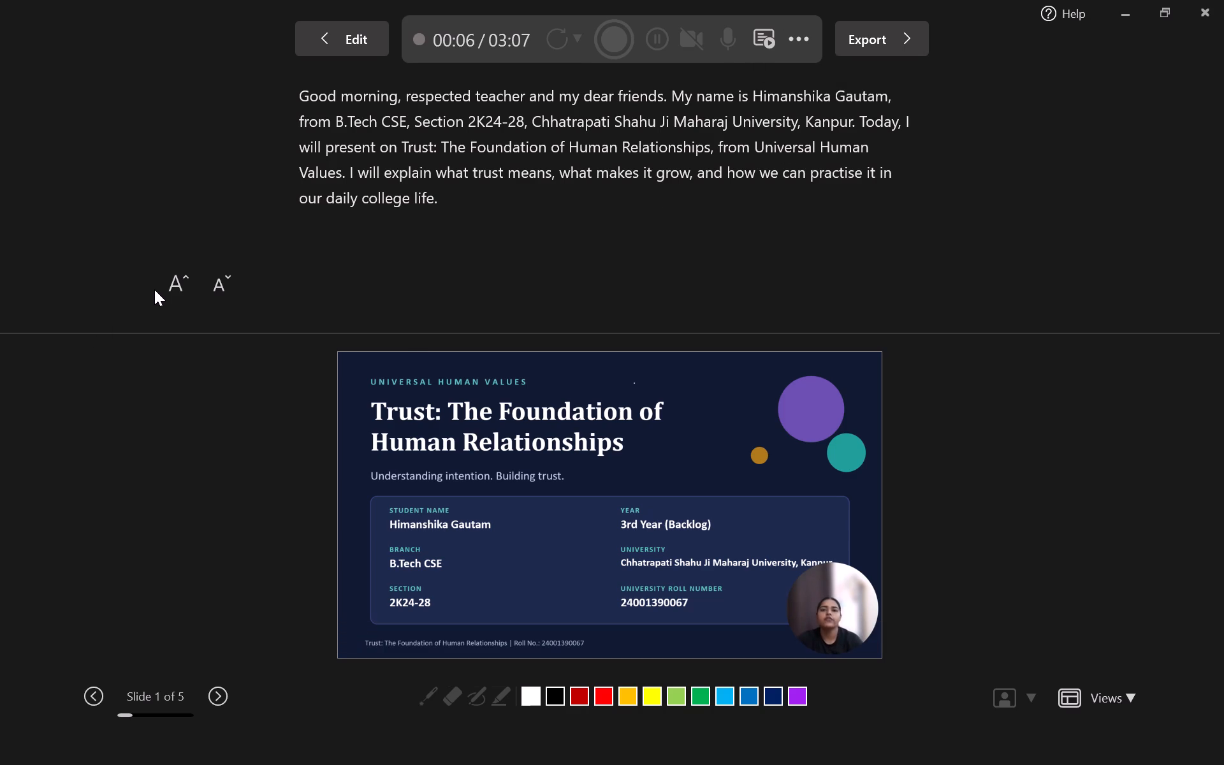
{"action": "scroll", "coordinate": [151, 289], "scroll_direction": "up", "scroll_amount": 2, "text": "ctrl"}
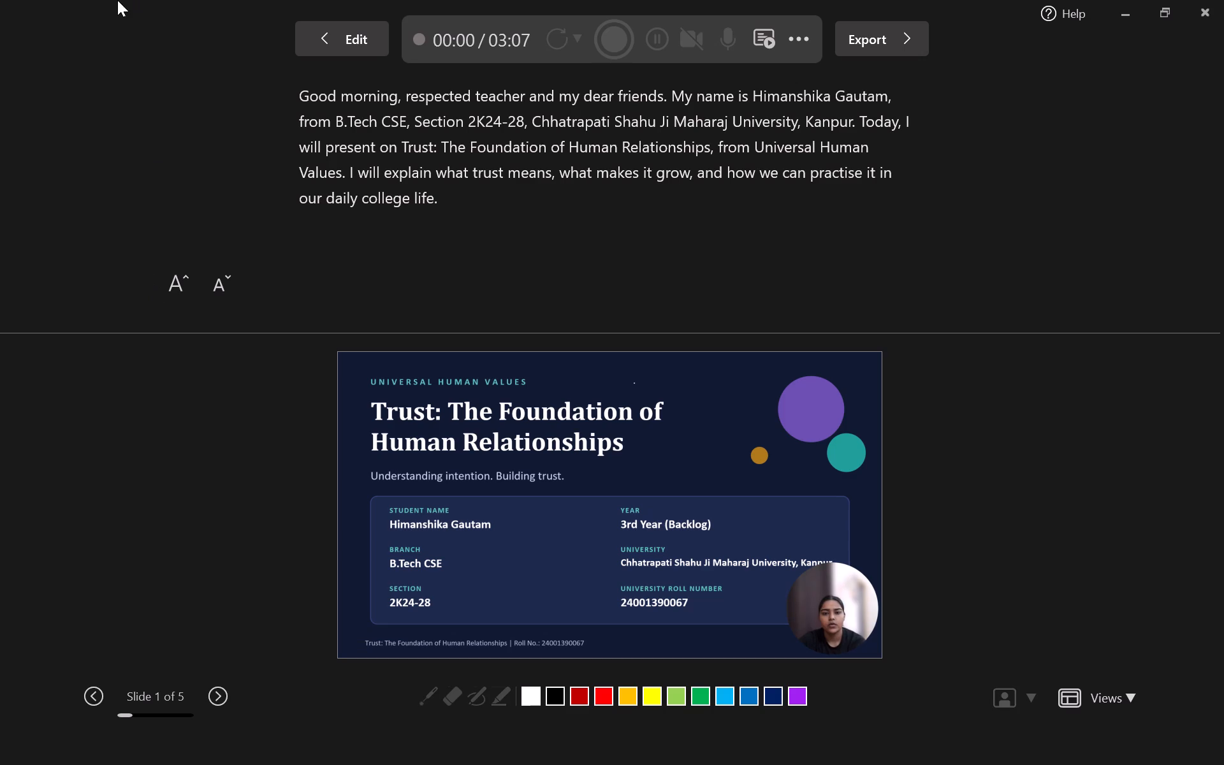
{"action": "left_click", "coordinate": [325, 24]}
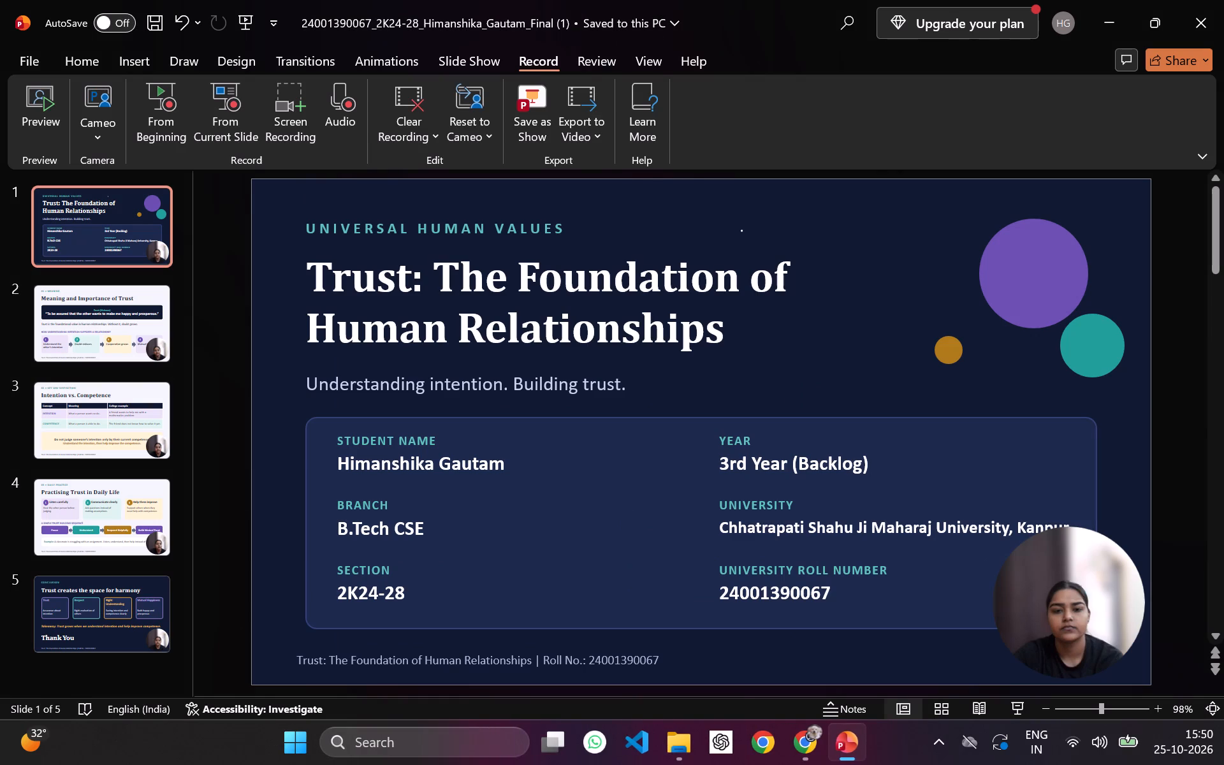
Check the computer's sound volume in the Windows quick settings, and close them again.
{"action": "left_click", "coordinate": [1082, 745]}
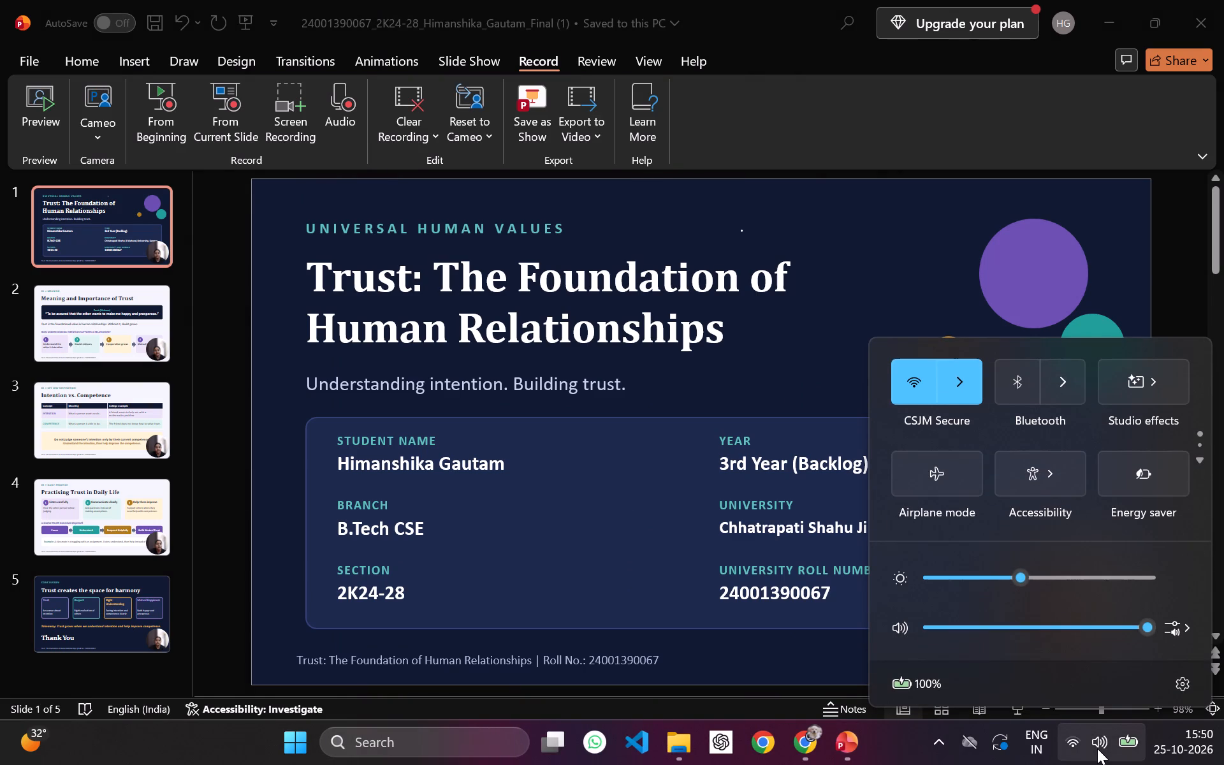
{"action": "left_click", "coordinate": [910, 753]}
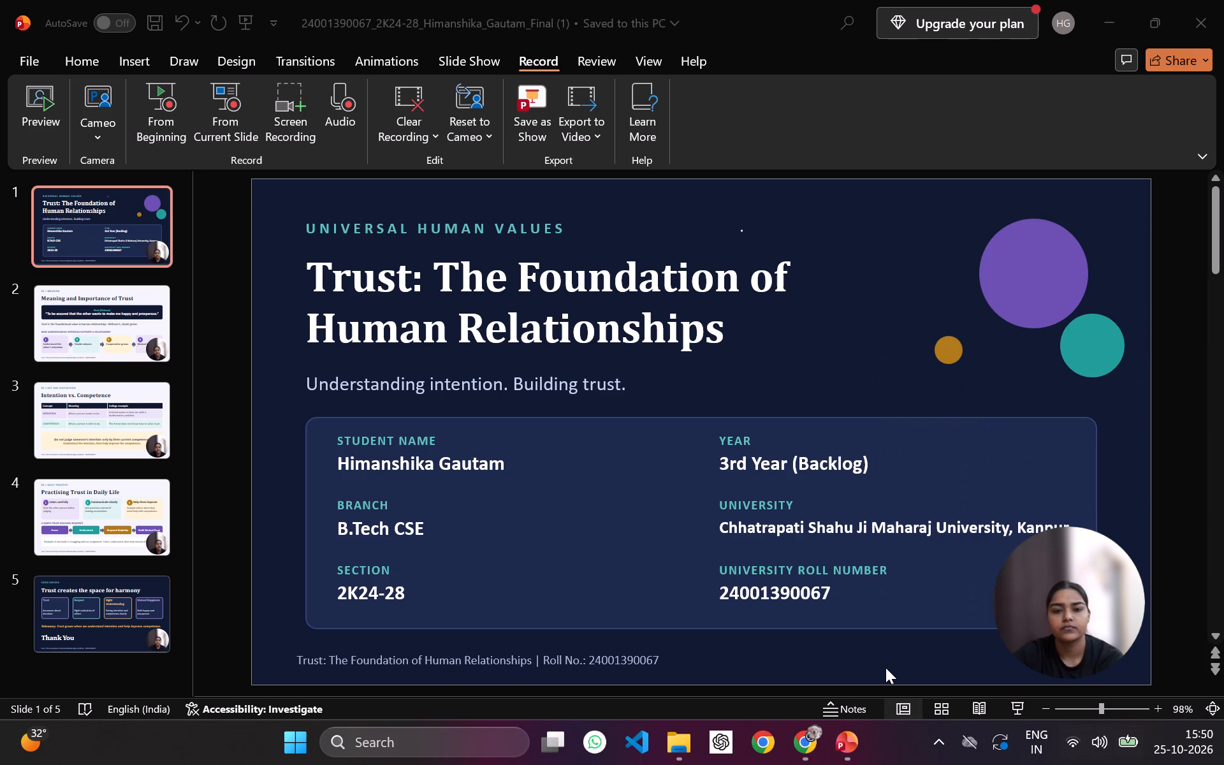
{"action": "left_click_drag", "start_coordinate": [885, 655], "coordinate": [693, 293]}
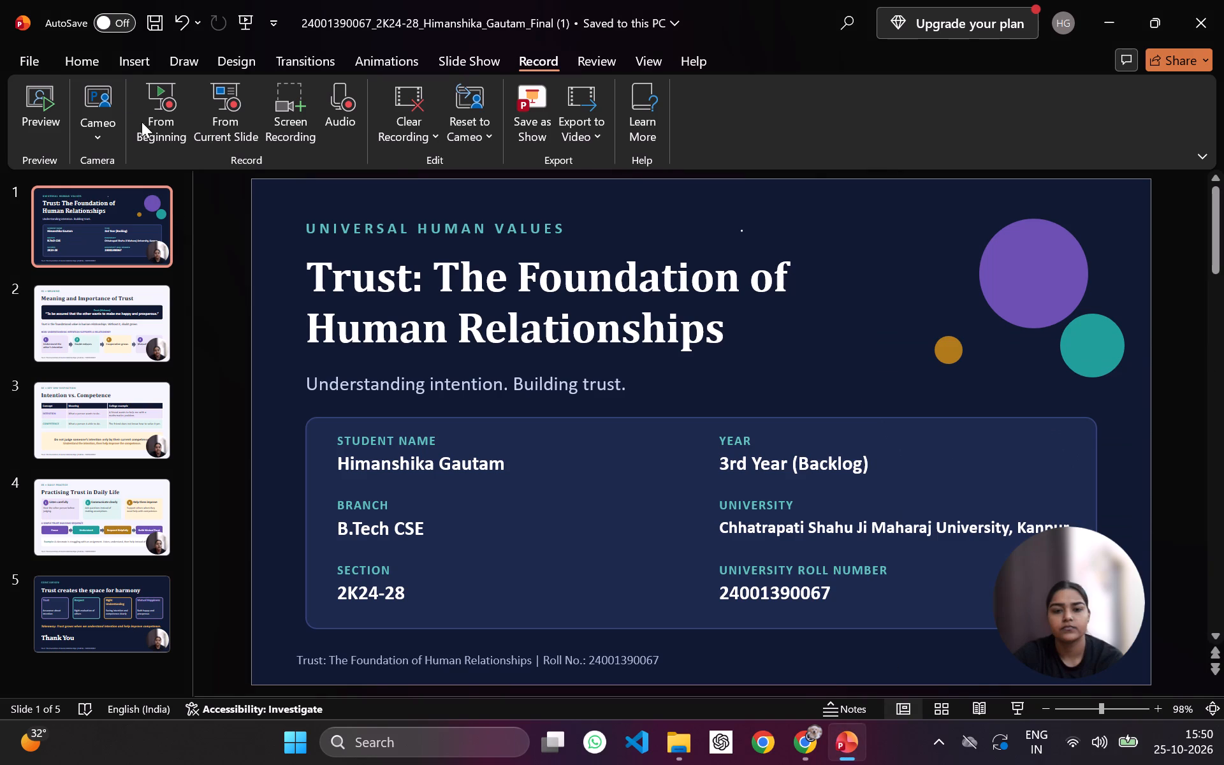
Preview the recording through slide 1 into slide 2, Meaning and Importance of Trust, and return to the editing view.
{"action": "left_click", "coordinate": [48, 117]}
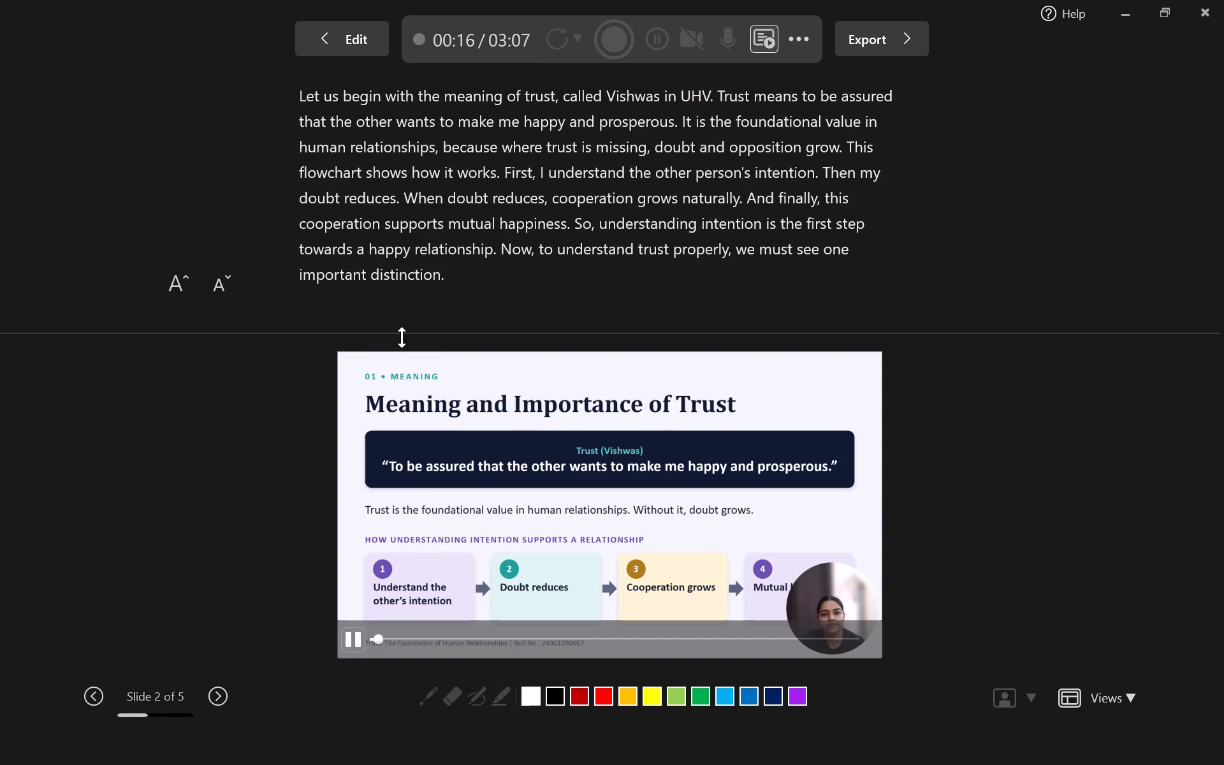
{"action": "left_click", "coordinate": [323, 35]}
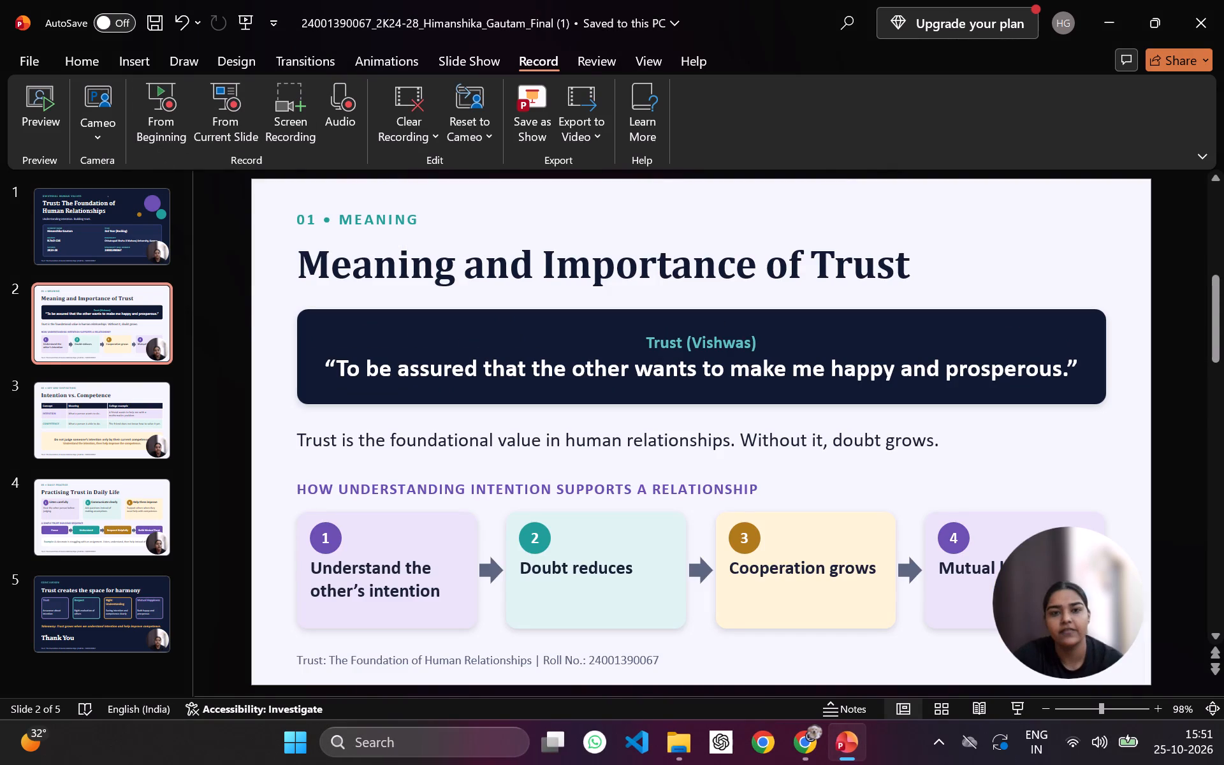
Go back to slide 1, preview its recording again, and check the microphone and camera selected for recording.
{"action": "scroll", "coordinate": [486, 432], "scroll_direction": "up", "scroll_amount": 9}
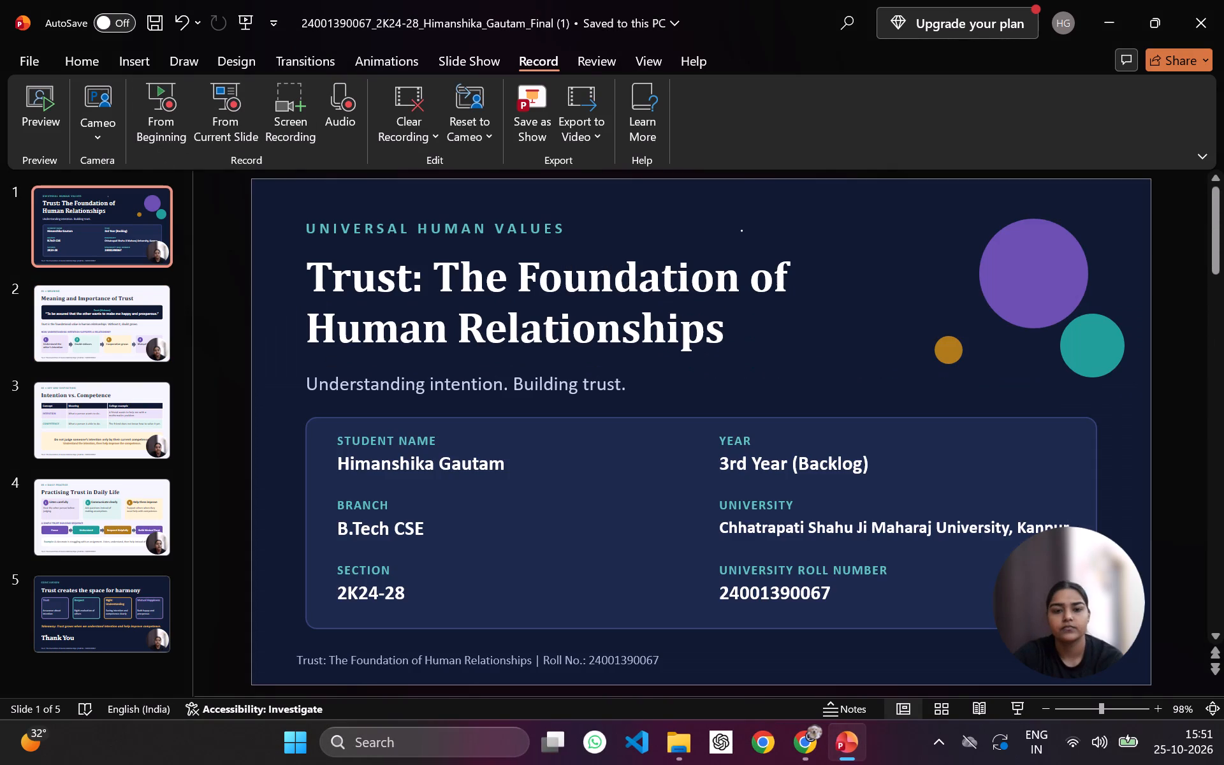
{"action": "left_click", "coordinate": [803, 353]}
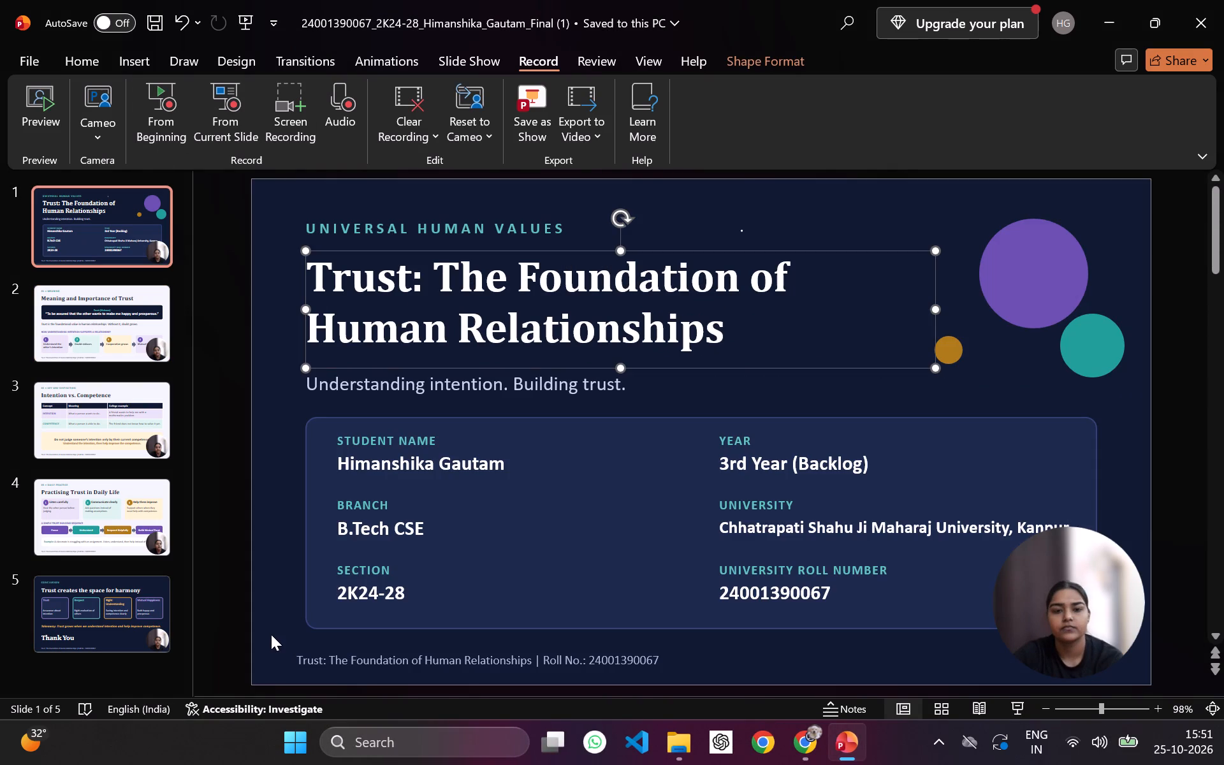
{"action": "left_click", "coordinate": [271, 634]}
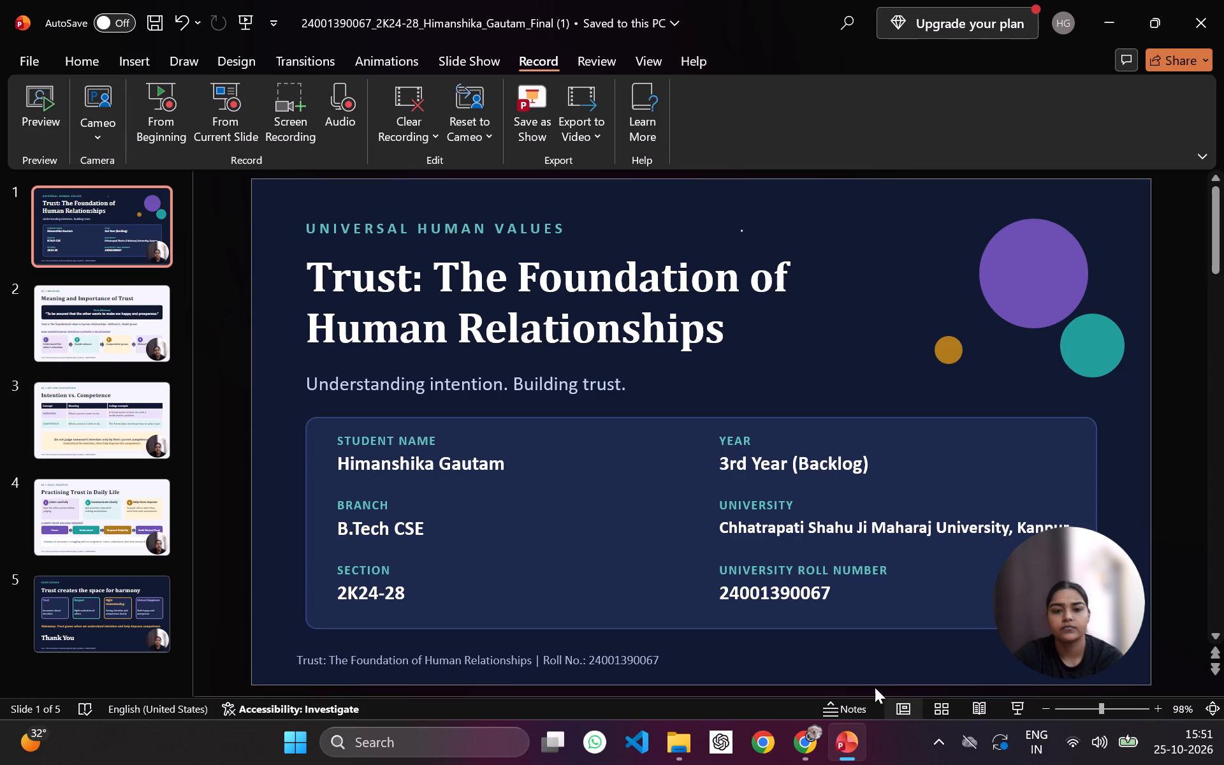
{"action": "left_click", "coordinate": [82, 235]}
{"action": "left_click", "coordinate": [82, 235]}
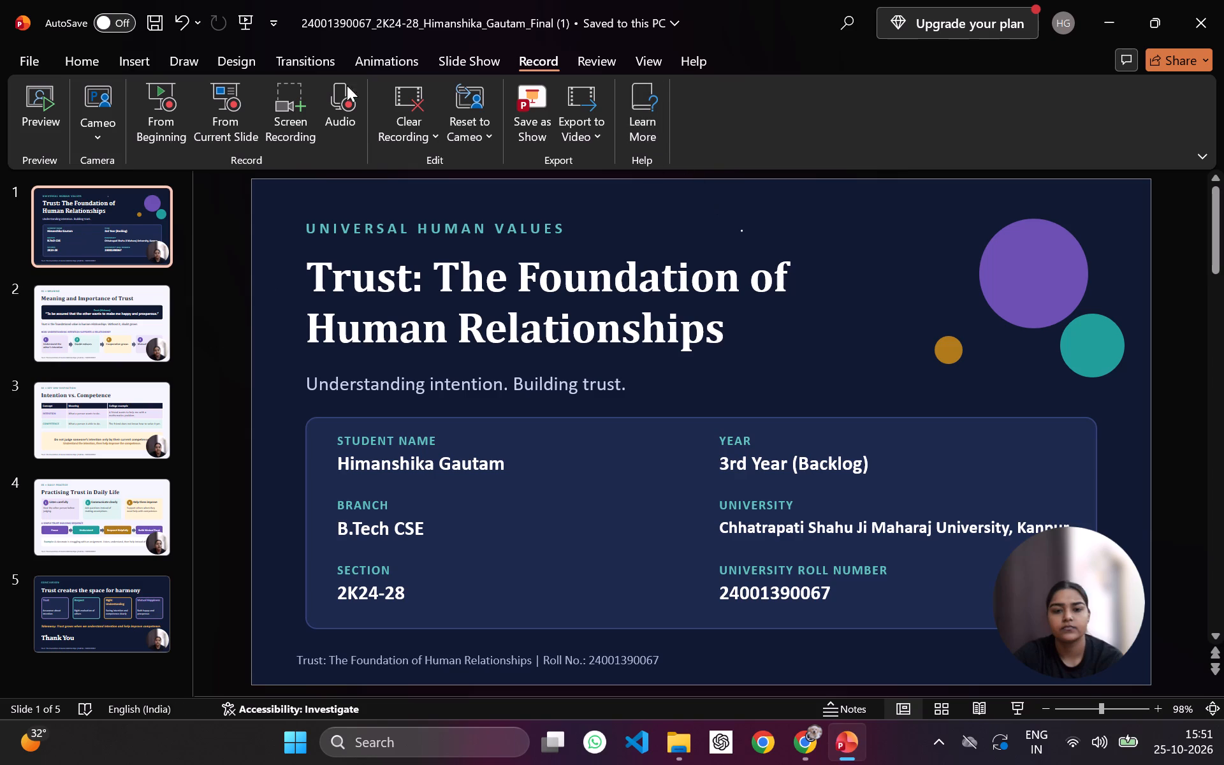
{"action": "left_click", "coordinate": [534, 68]}
{"action": "left_click", "coordinate": [534, 64]}
{"action": "left_click", "coordinate": [48, 119]}
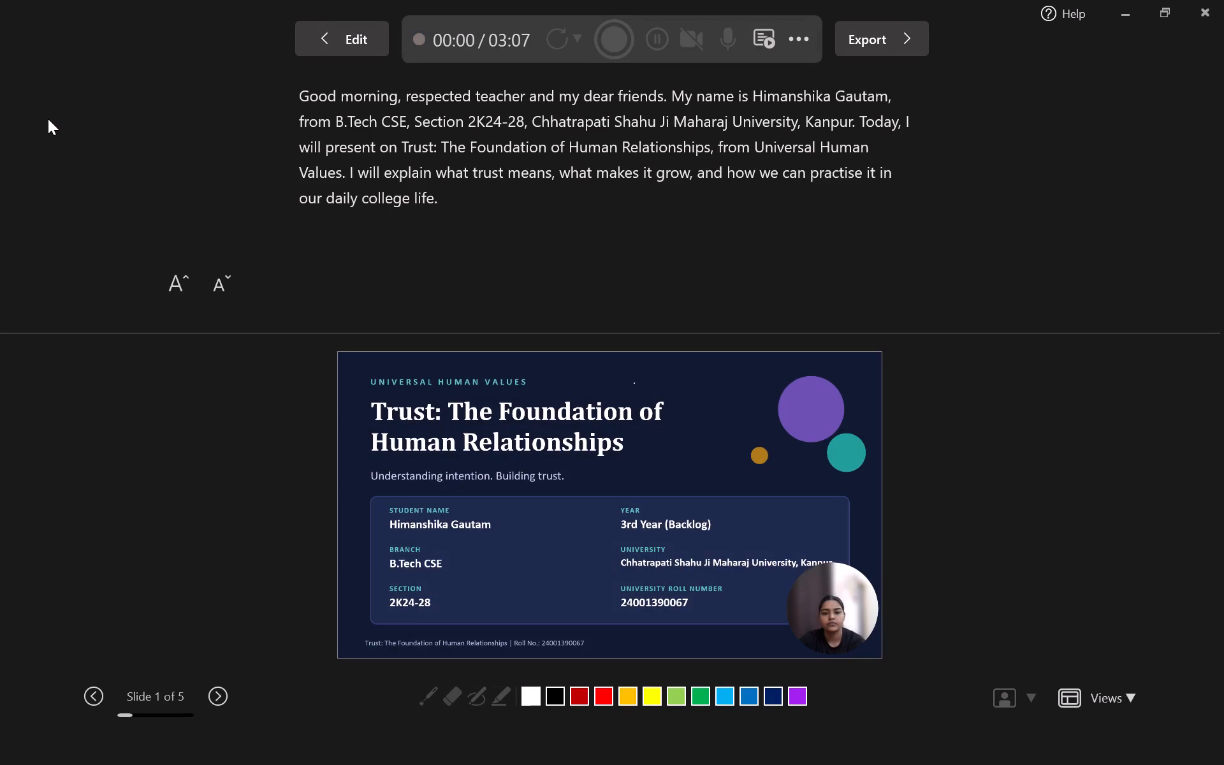
{"action": "left_click", "coordinate": [782, 32]}
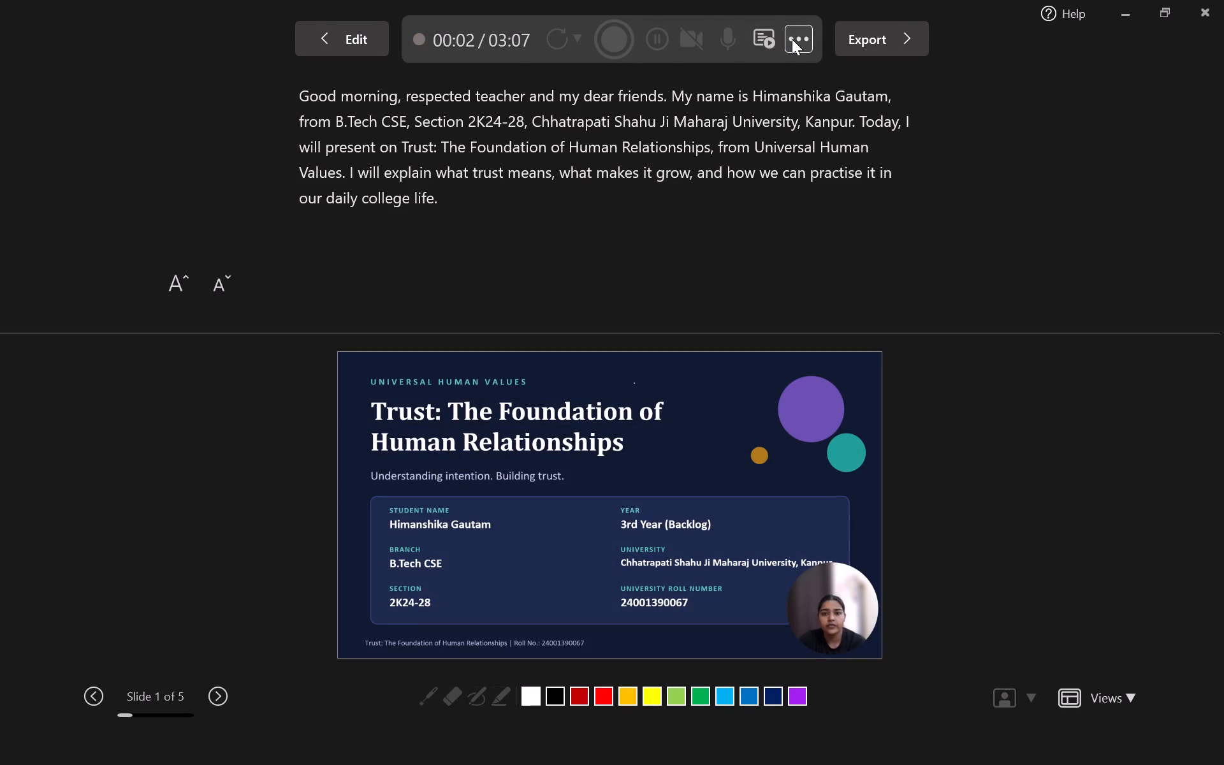
{"action": "left_click", "coordinate": [792, 39]}
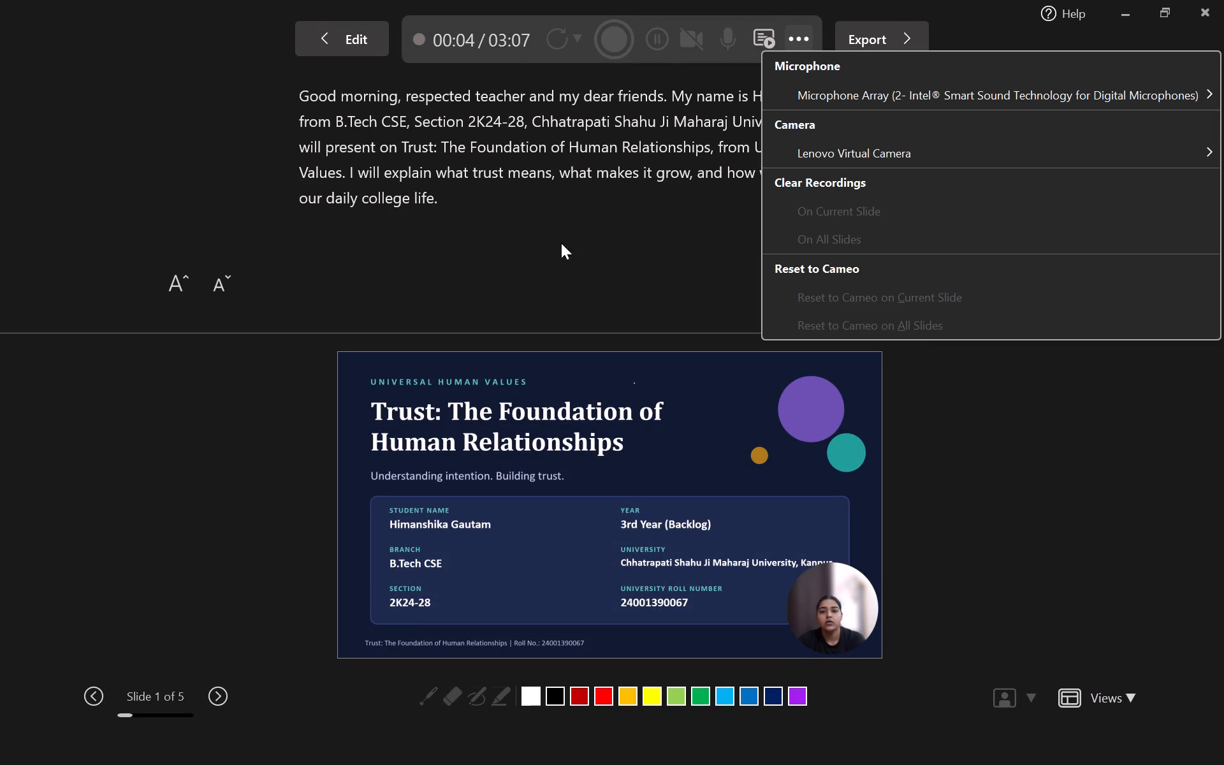
{"action": "left_click", "coordinate": [676, 251]}
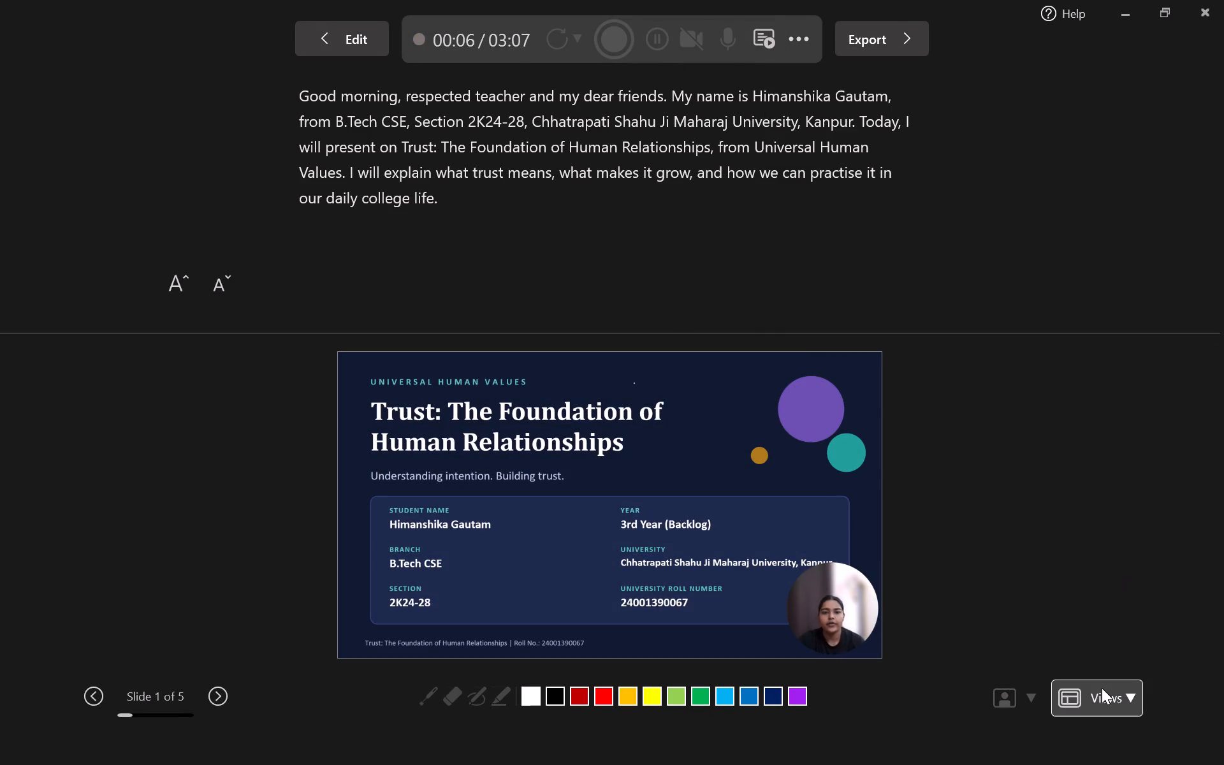
Switch the running preview to Slide View, watch slide 1's recording, and return to the editing view.
{"action": "left_click", "coordinate": [1096, 703]}
{"action": "left_click", "coordinate": [1114, 674]}
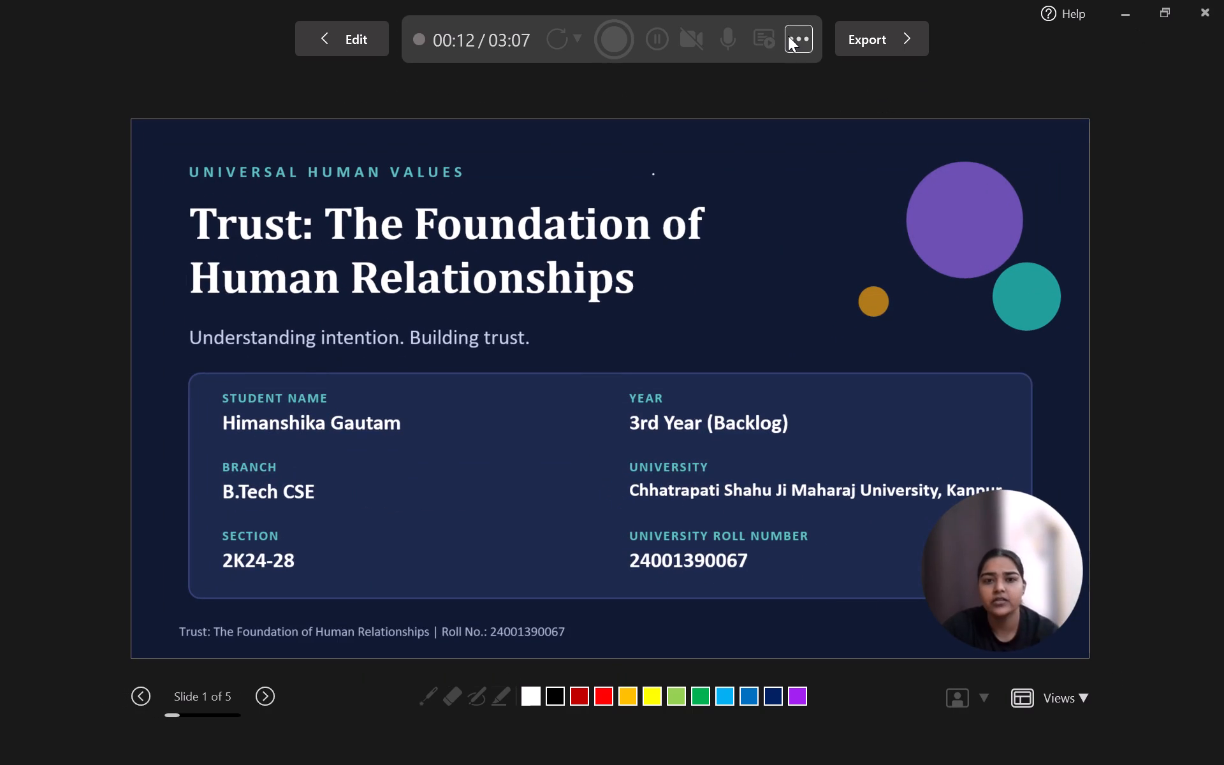
{"action": "left_click", "coordinate": [346, 31]}
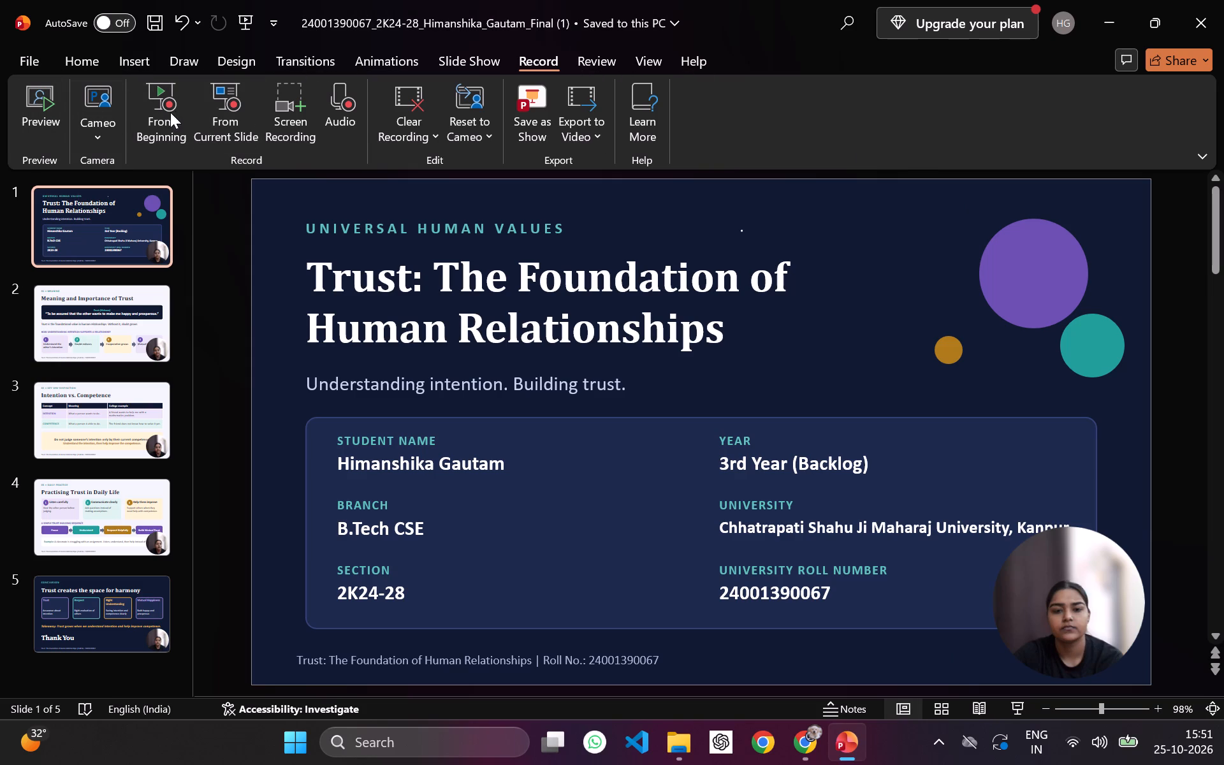
Open the recording window from the current slide 1, try the Presenter View layout, and switch to the Teleprompter layout.
{"action": "left_click", "coordinate": [240, 108]}
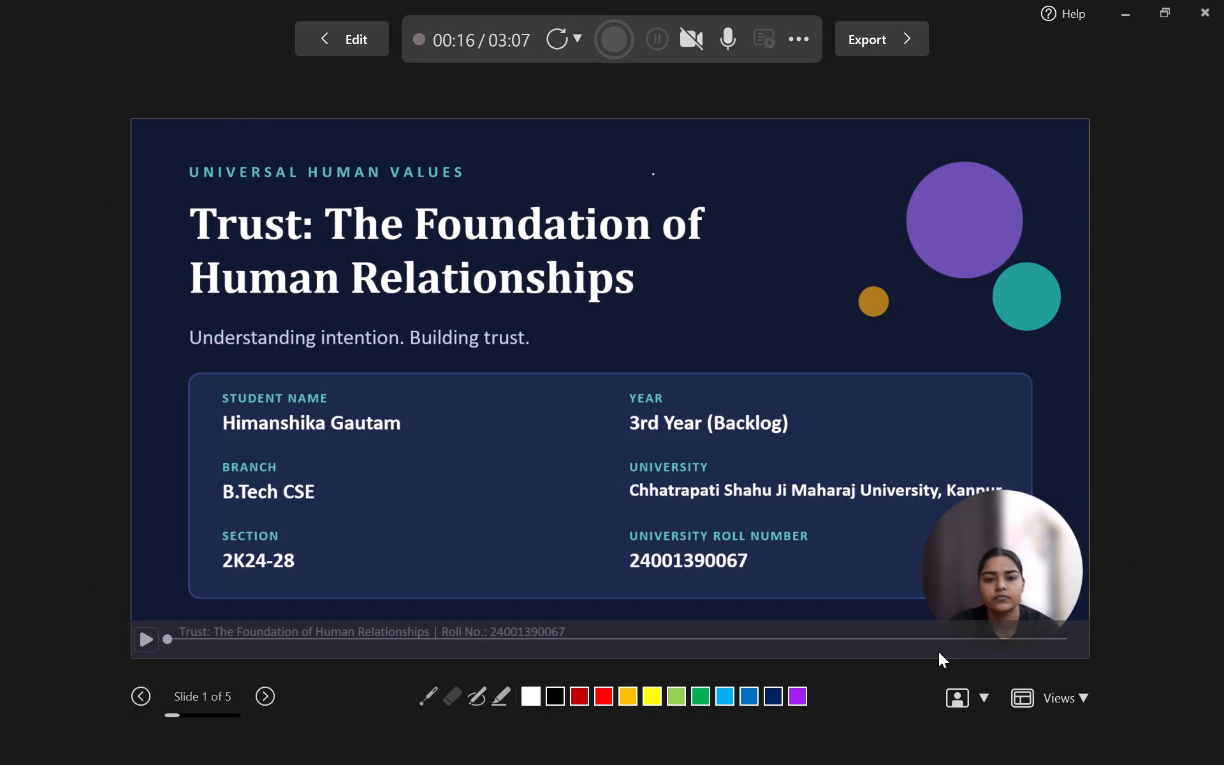
{"action": "left_click", "coordinate": [1015, 687]}
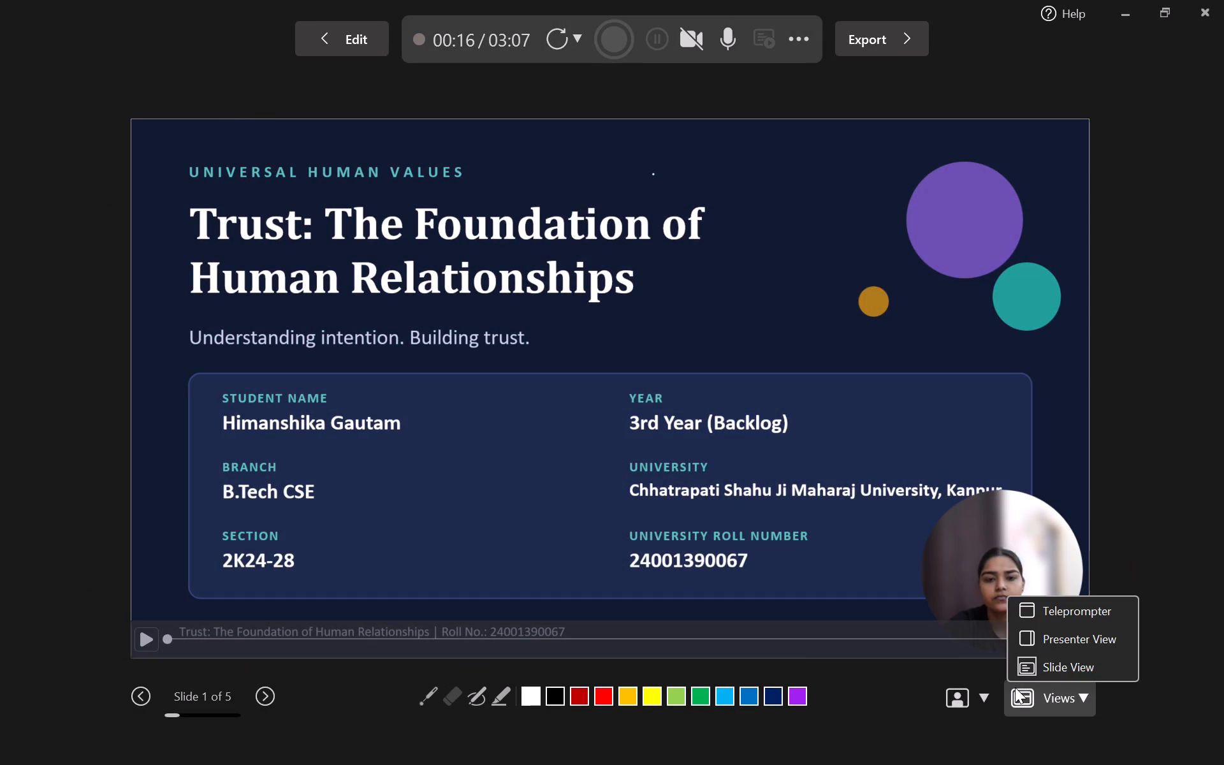
{"action": "left_click", "coordinate": [1023, 635]}
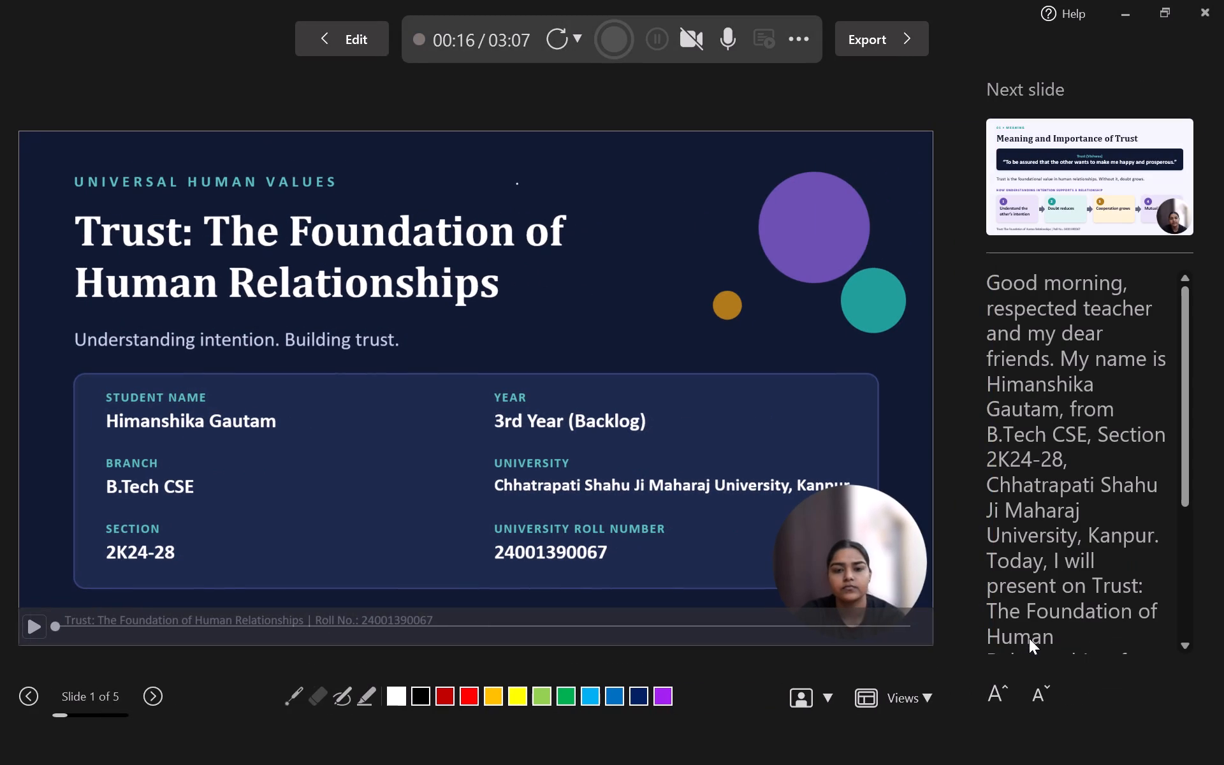
{"action": "left_click", "coordinate": [908, 701]}
{"action": "left_click", "coordinate": [912, 620]}
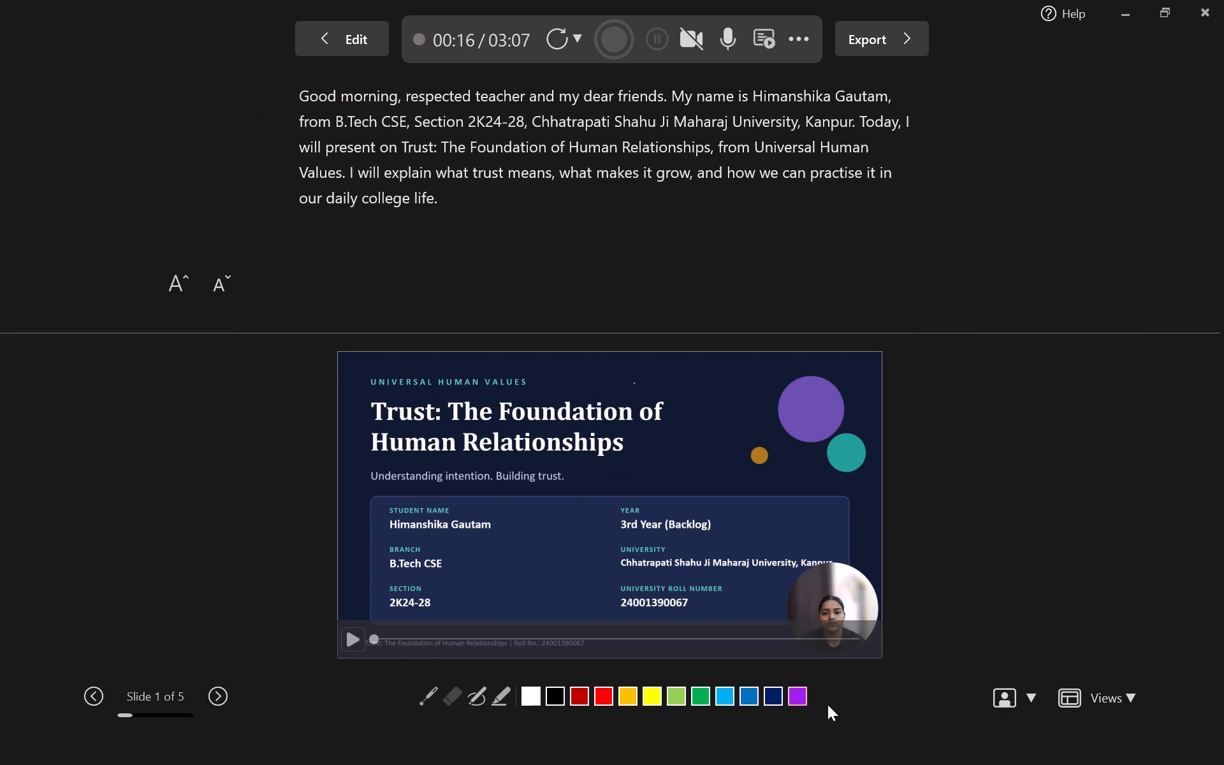
Play back slide 1's recording in the Teleprompter layout.
{"action": "left_click", "coordinate": [357, 637]}
Check the microphone and camera selected for recording during slide 1's playback, and return to the editing view.
{"action": "left_click", "coordinate": [803, 38]}
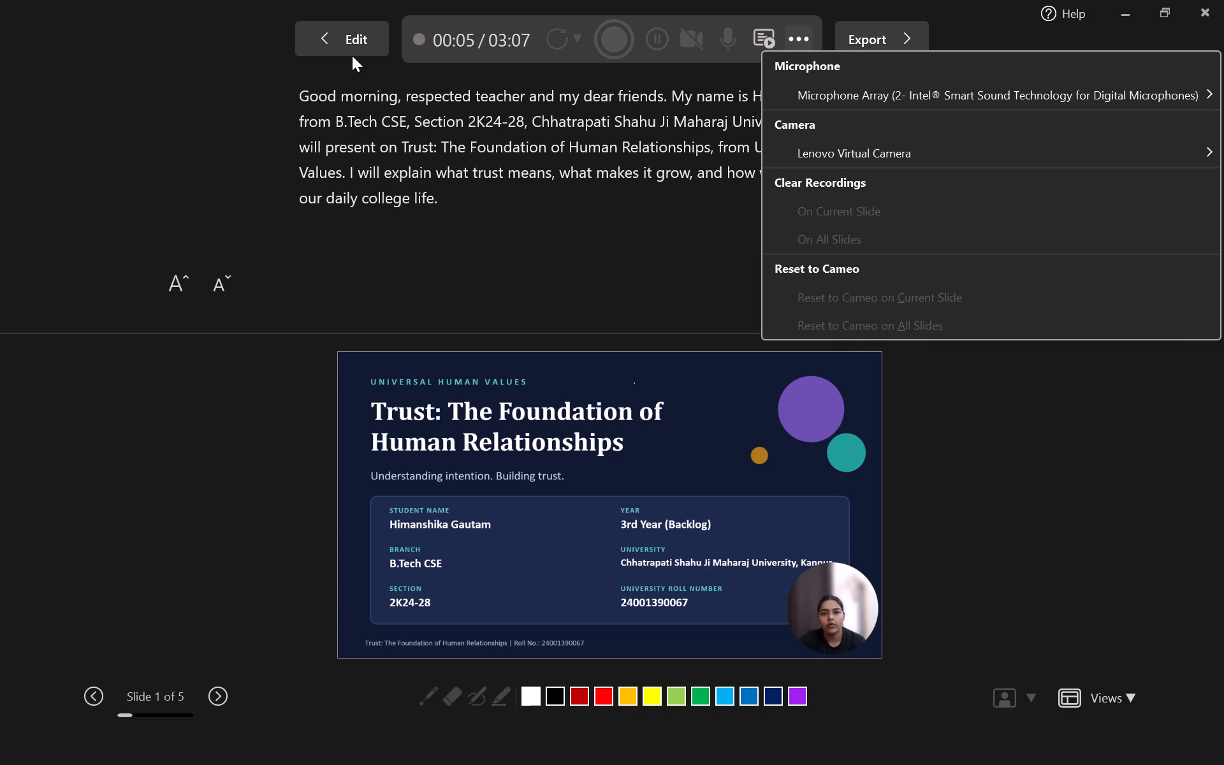
{"action": "left_click", "coordinate": [345, 47]}
{"action": "left_click", "coordinate": [344, 32]}
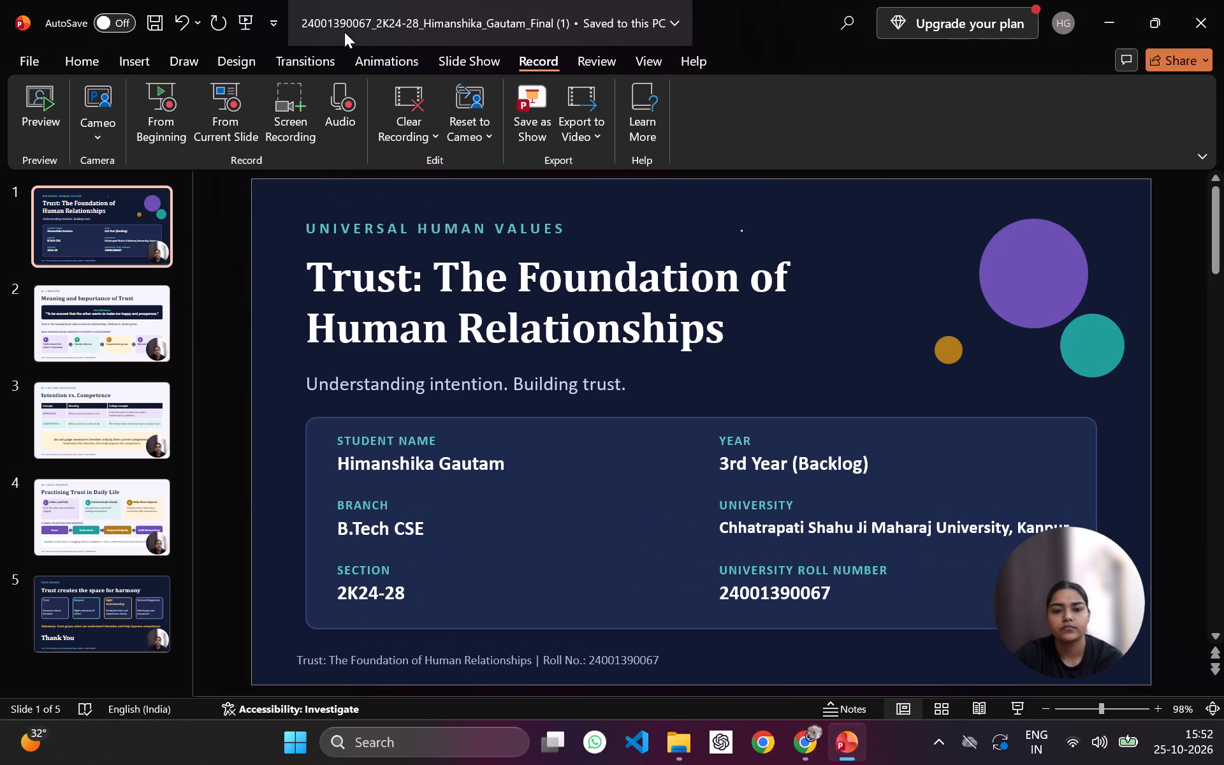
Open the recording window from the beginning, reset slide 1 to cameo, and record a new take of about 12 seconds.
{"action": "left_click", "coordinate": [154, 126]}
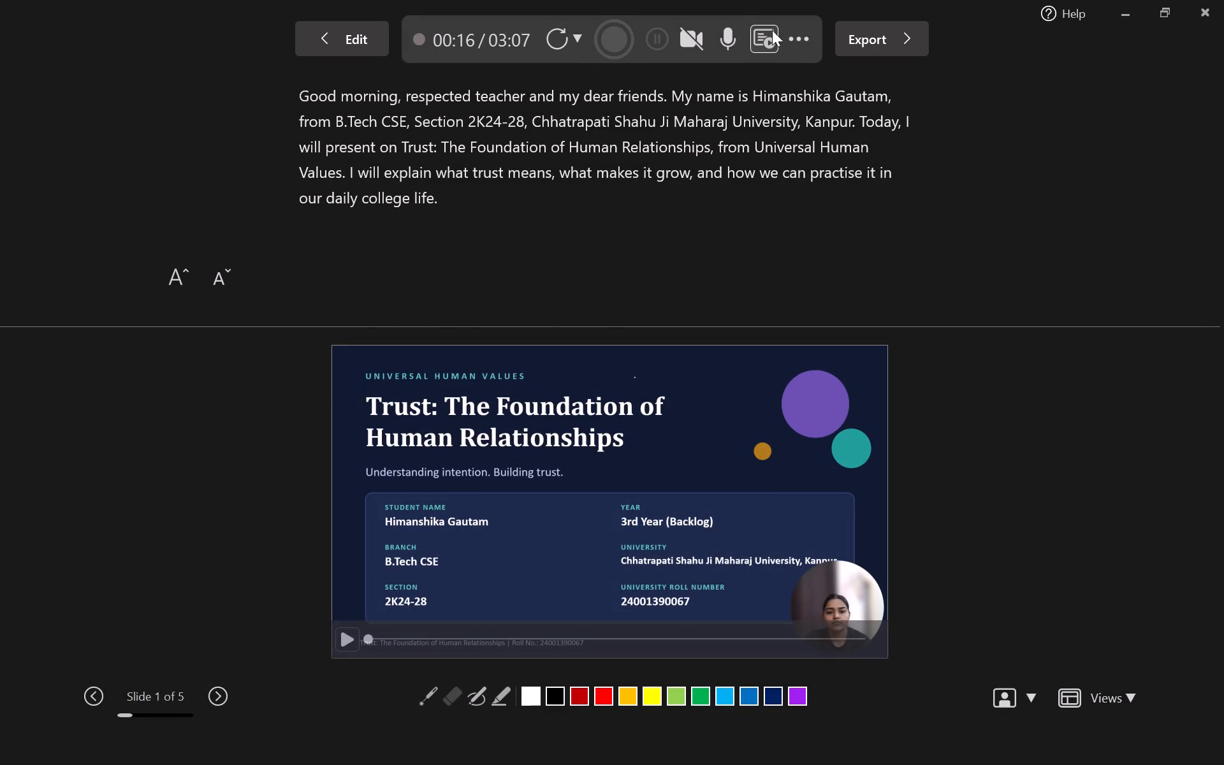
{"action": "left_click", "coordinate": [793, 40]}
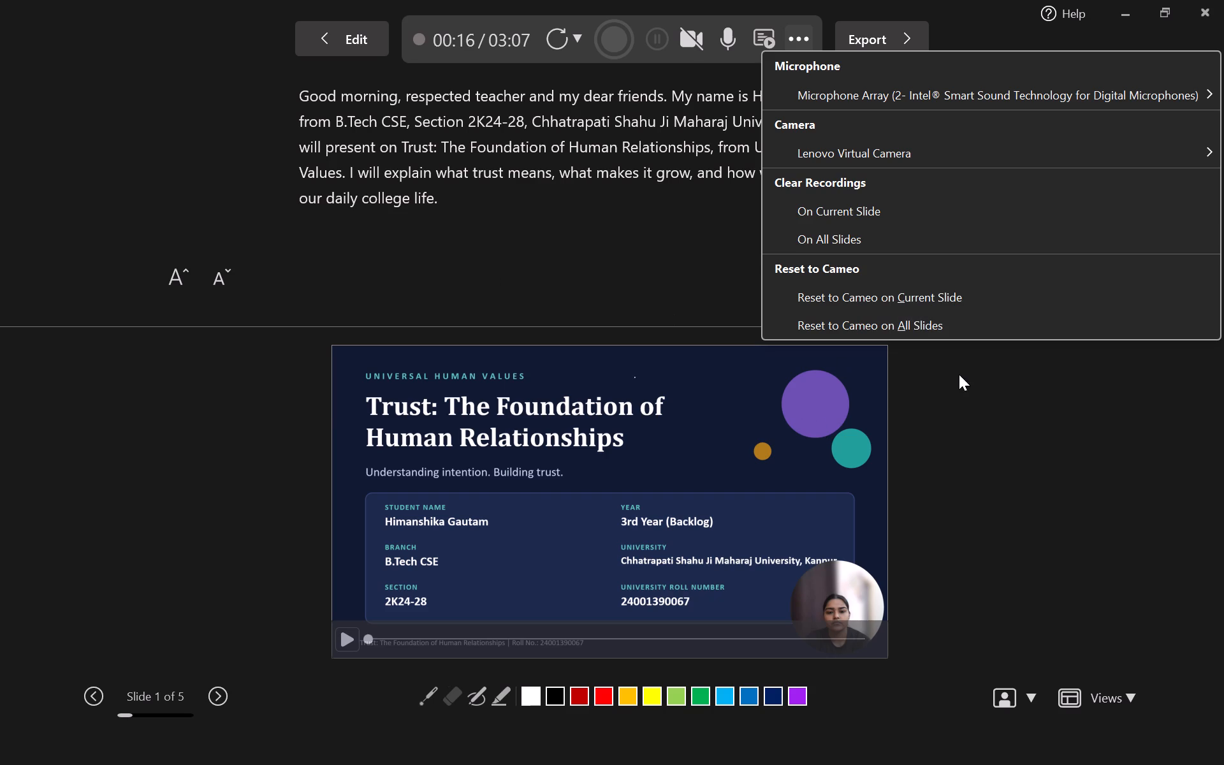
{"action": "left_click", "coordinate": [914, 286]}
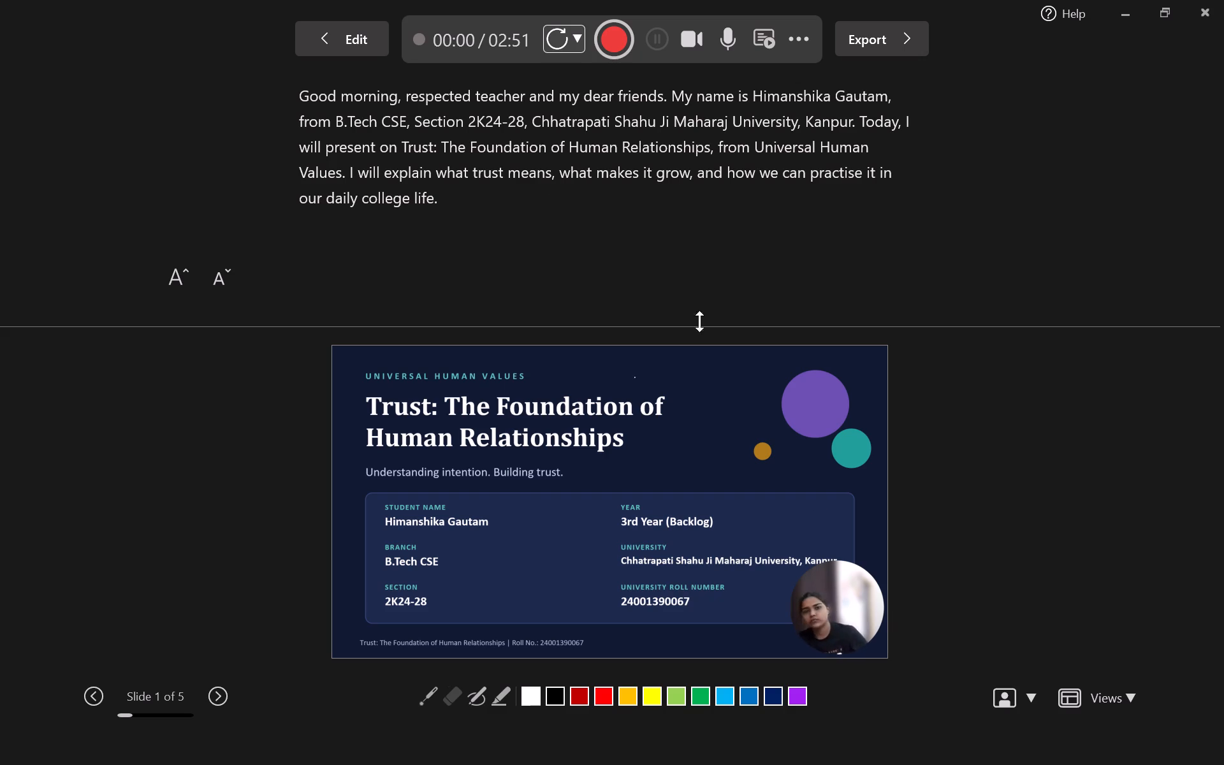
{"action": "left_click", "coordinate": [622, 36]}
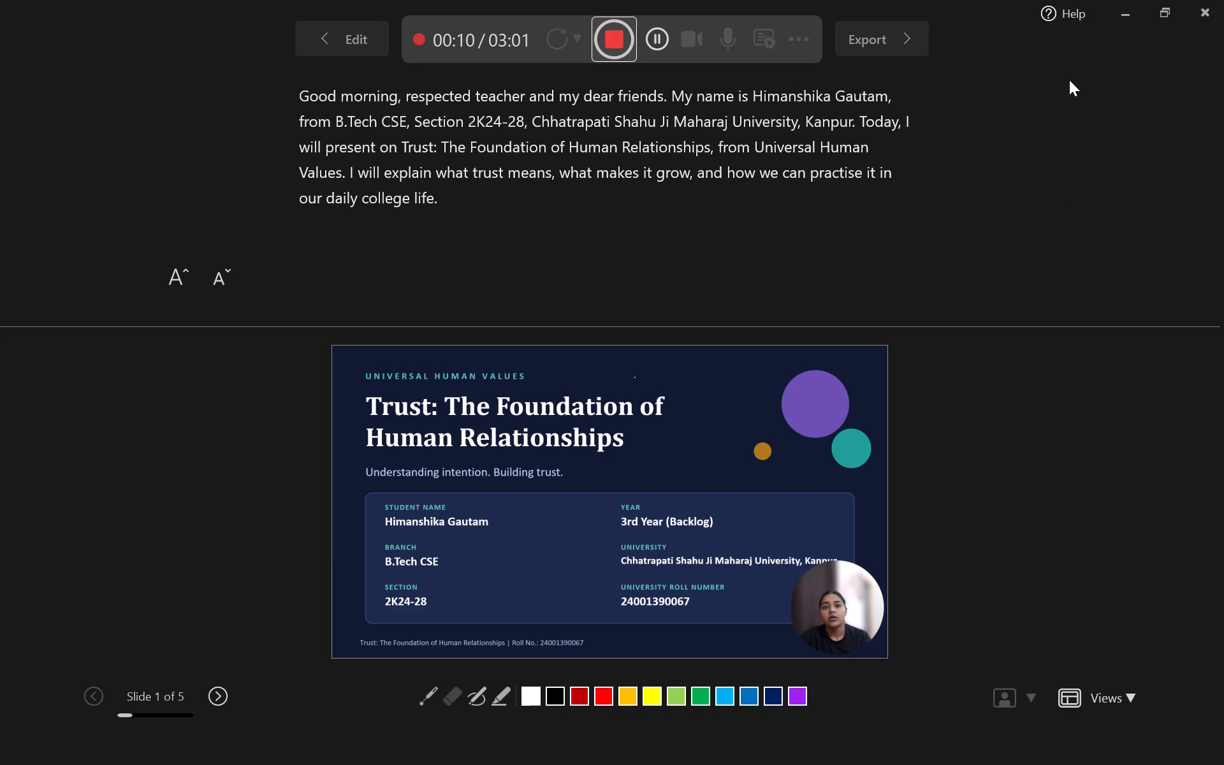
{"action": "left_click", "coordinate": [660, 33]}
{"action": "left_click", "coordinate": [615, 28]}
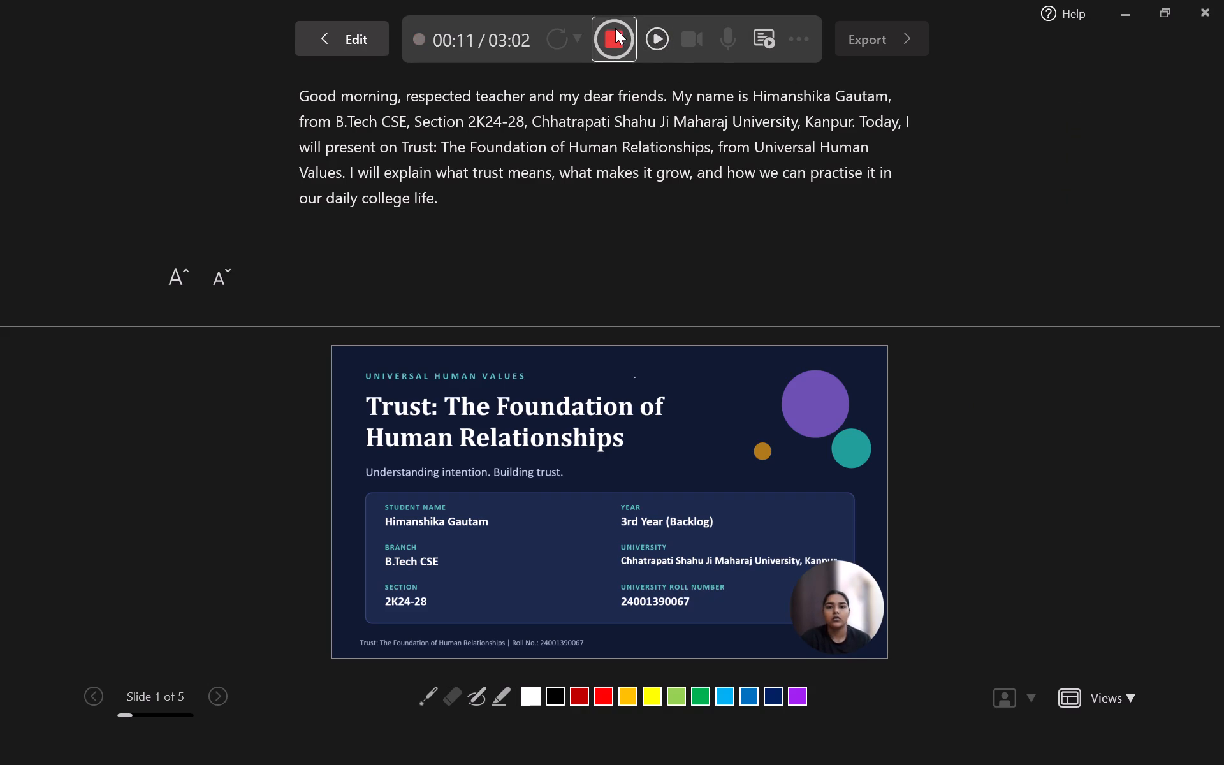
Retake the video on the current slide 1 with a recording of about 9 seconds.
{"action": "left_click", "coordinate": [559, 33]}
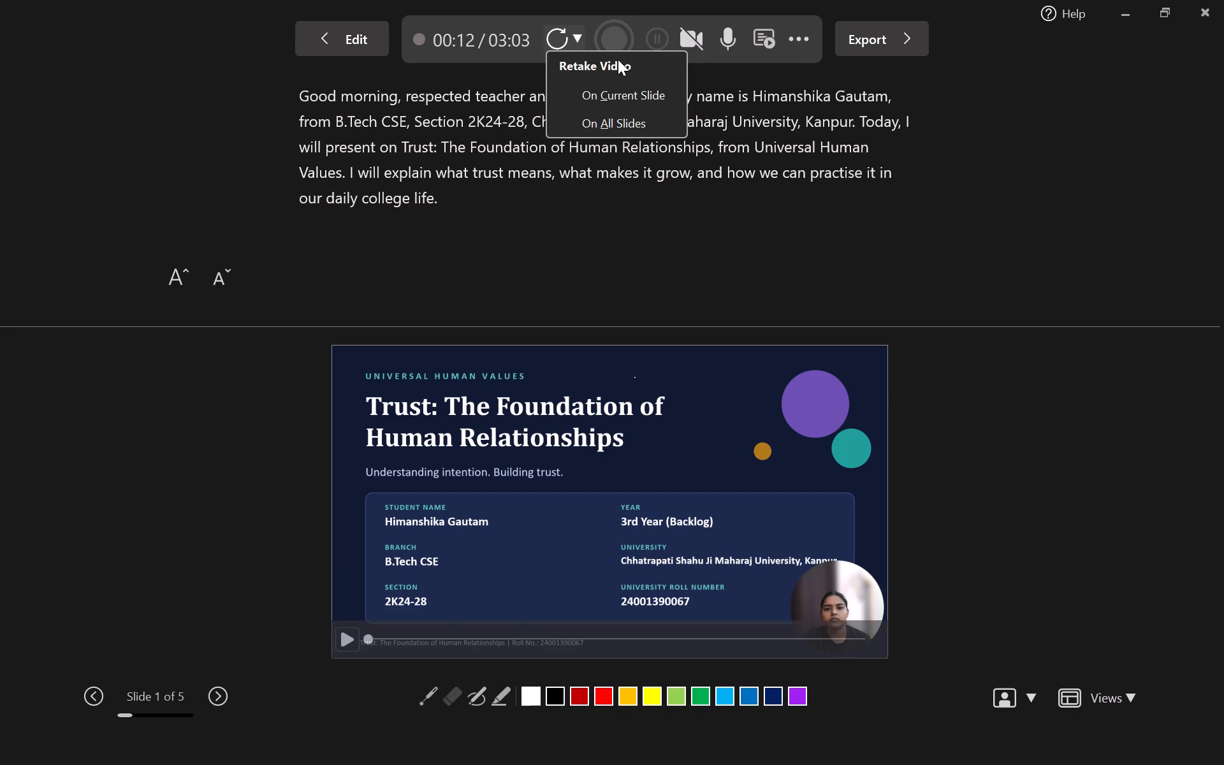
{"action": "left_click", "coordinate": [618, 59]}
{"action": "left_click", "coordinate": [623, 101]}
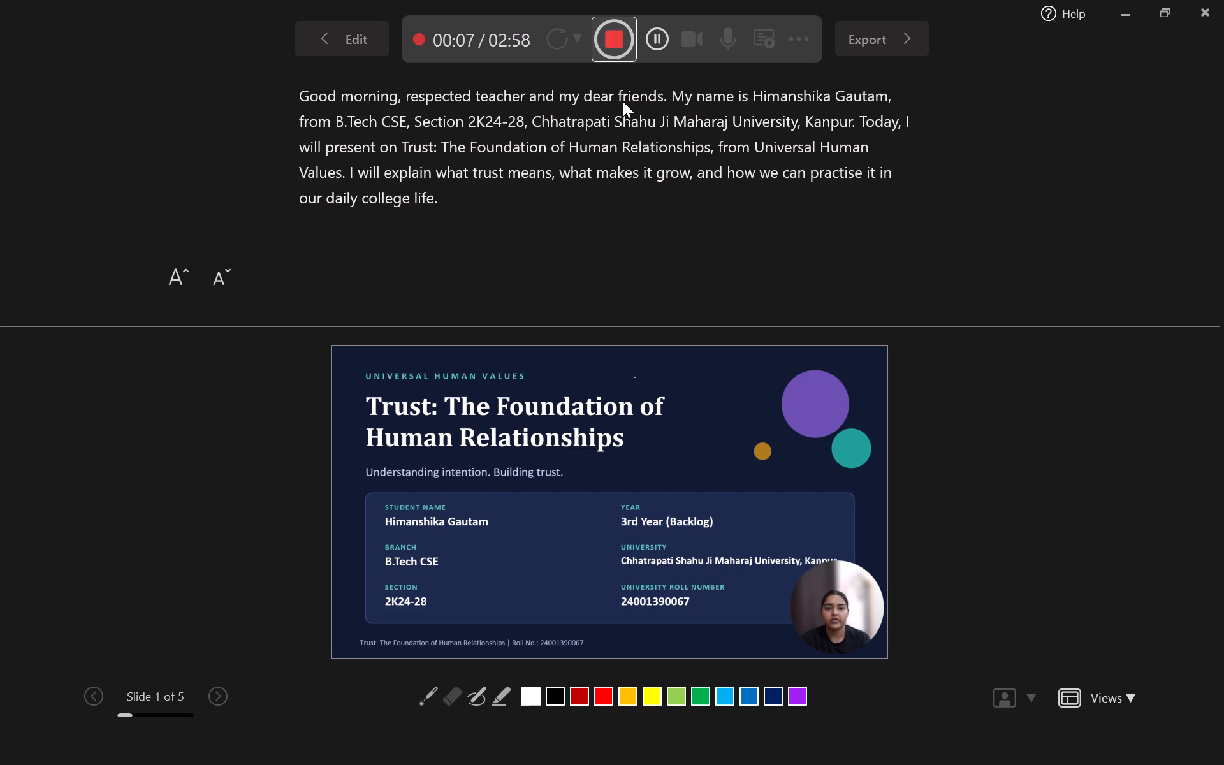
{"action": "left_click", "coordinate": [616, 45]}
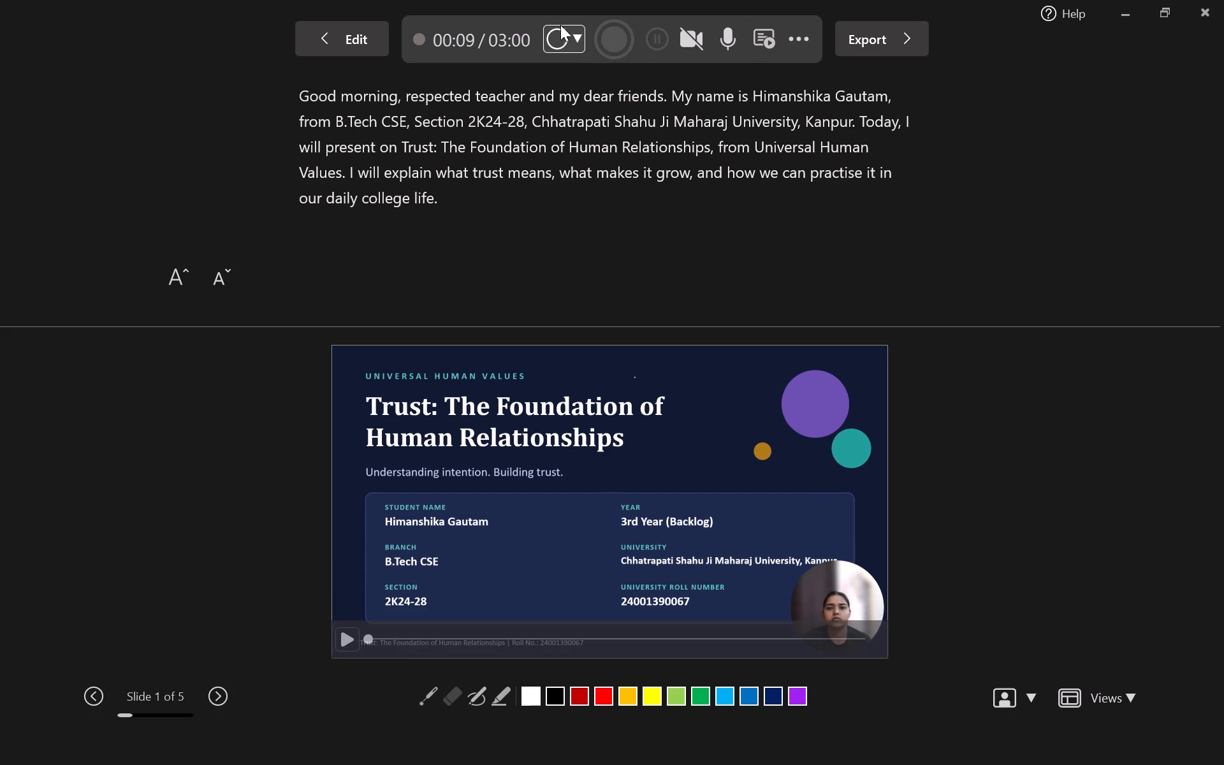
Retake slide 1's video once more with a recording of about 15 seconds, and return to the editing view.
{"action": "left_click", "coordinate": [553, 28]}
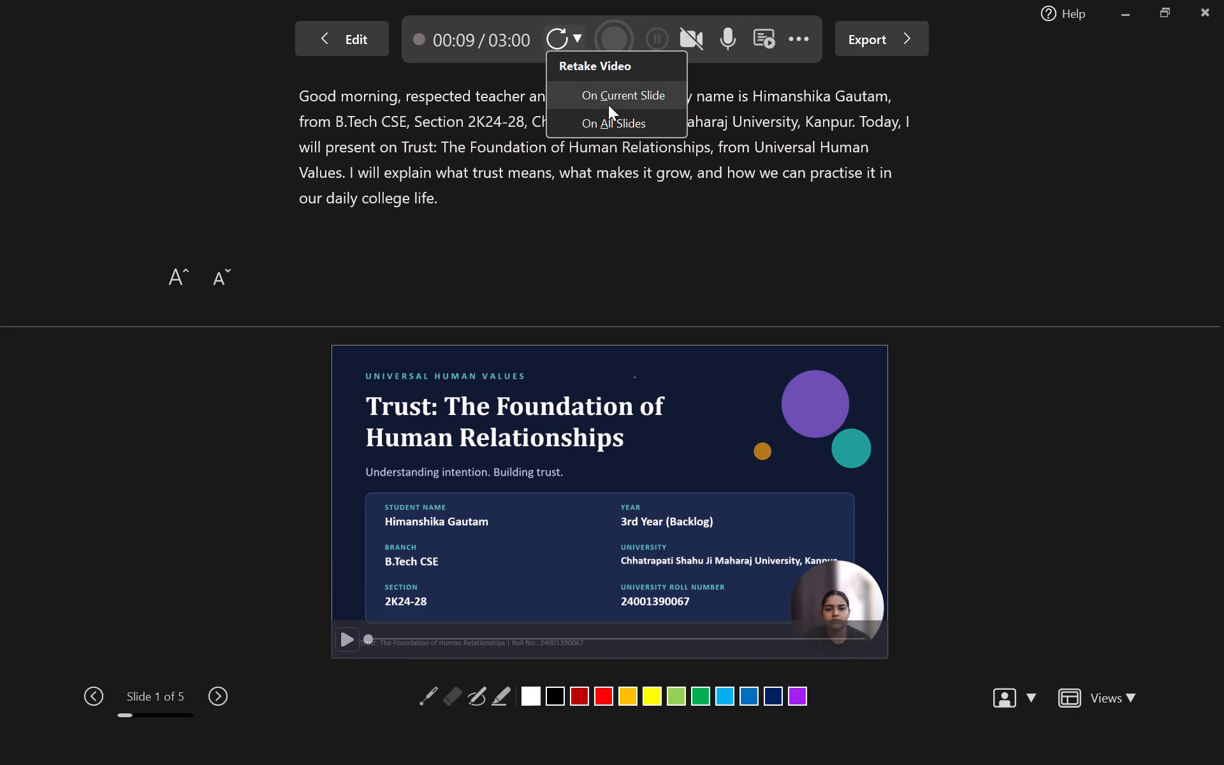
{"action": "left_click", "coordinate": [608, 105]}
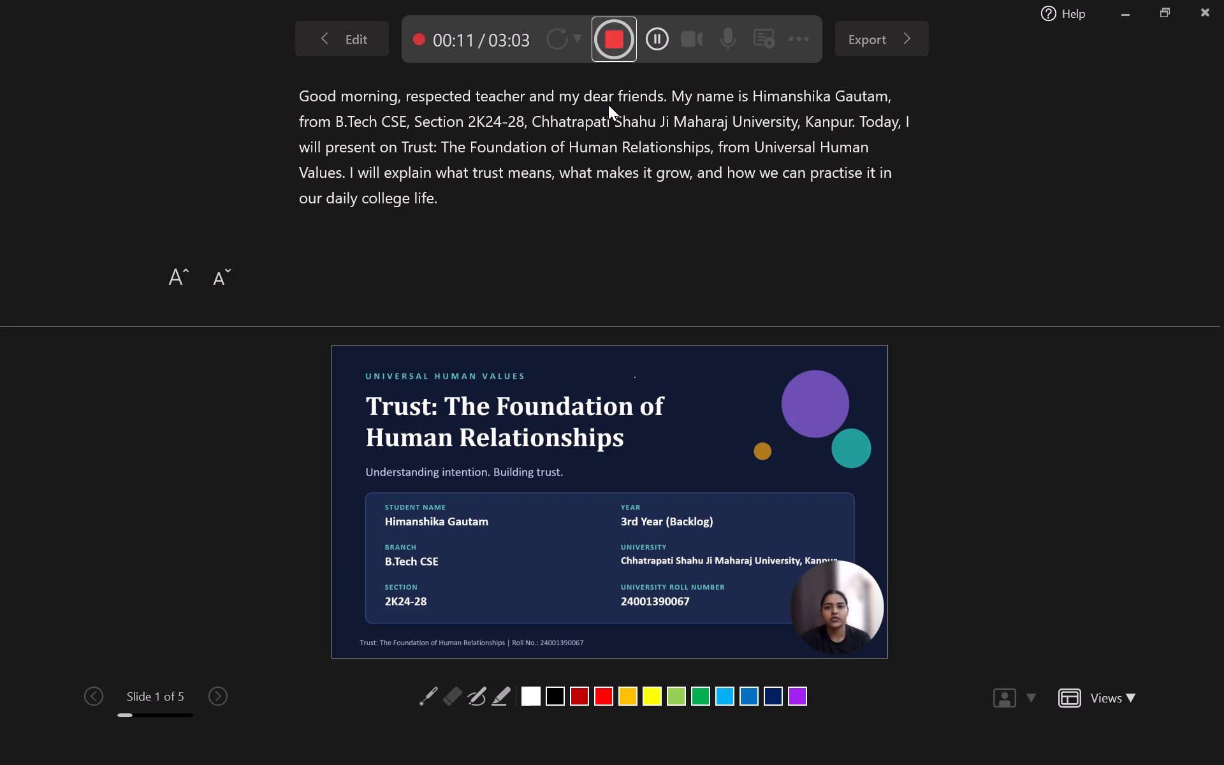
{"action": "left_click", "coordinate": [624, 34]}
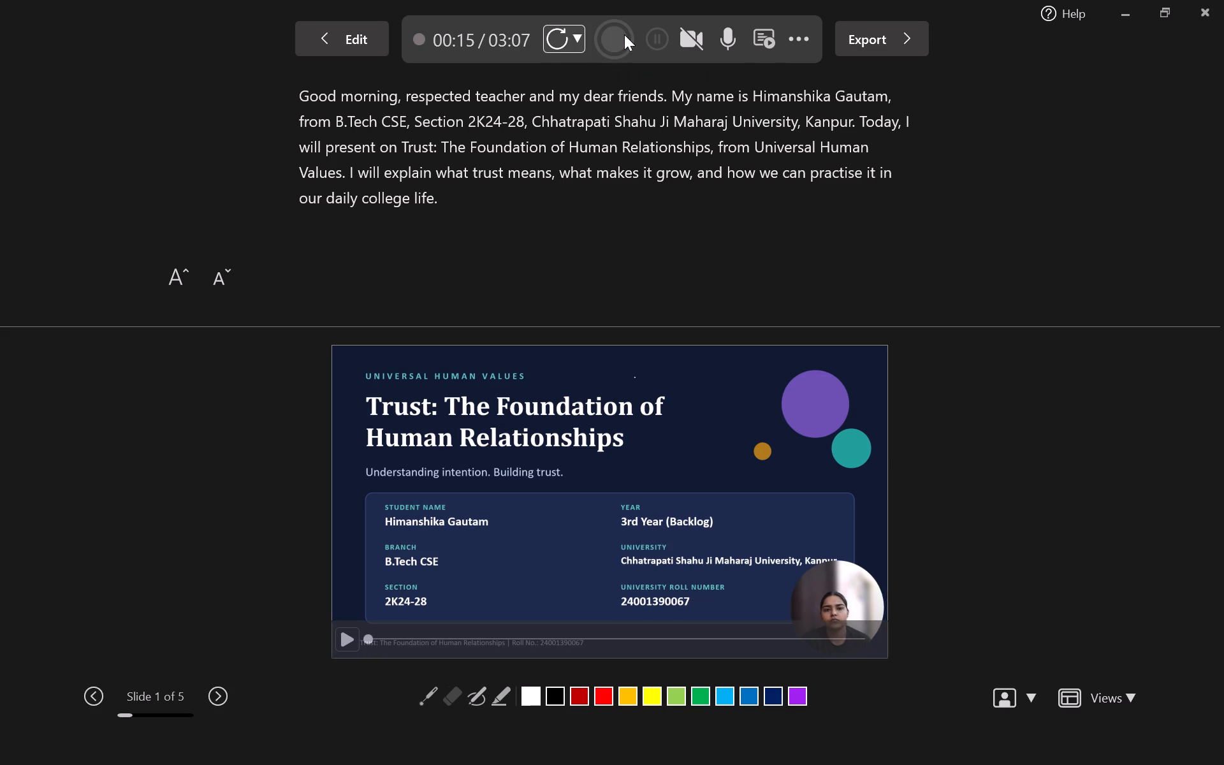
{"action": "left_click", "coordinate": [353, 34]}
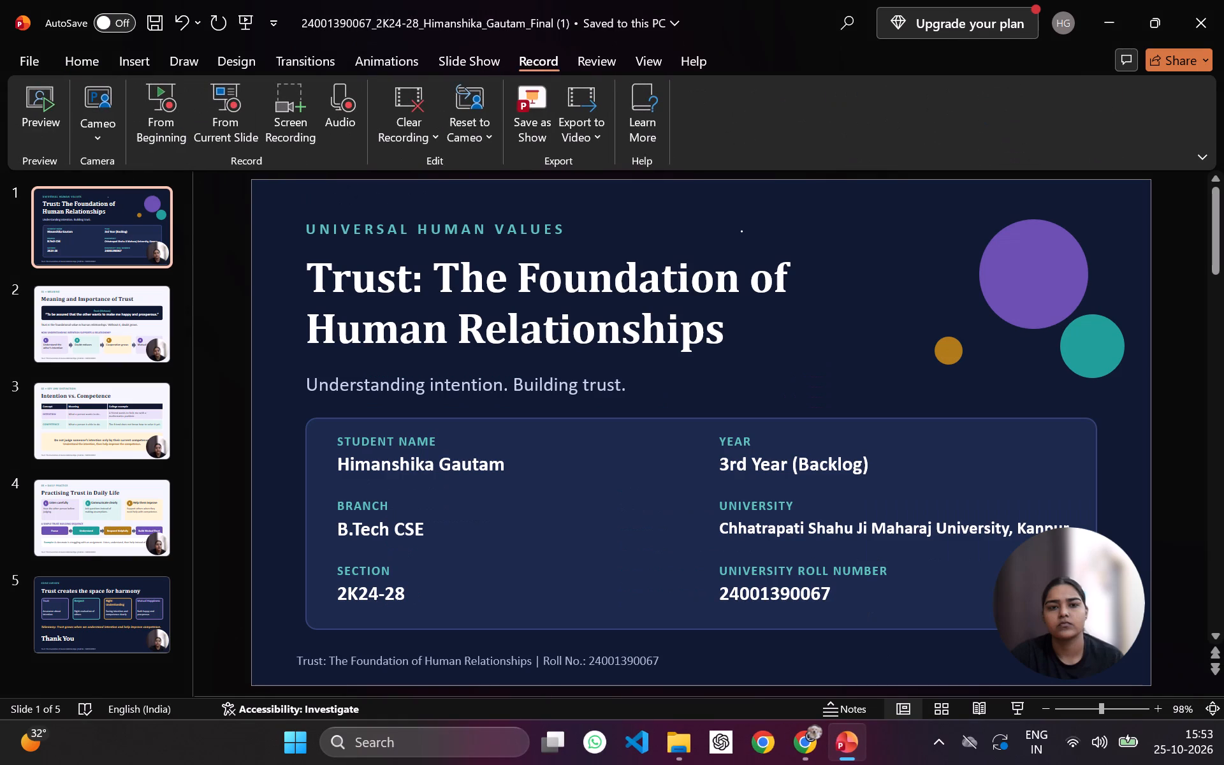
Preview the recorded presentation from slide 1 and switch the running preview to Slide View.
{"action": "left_click", "coordinate": [52, 112]}
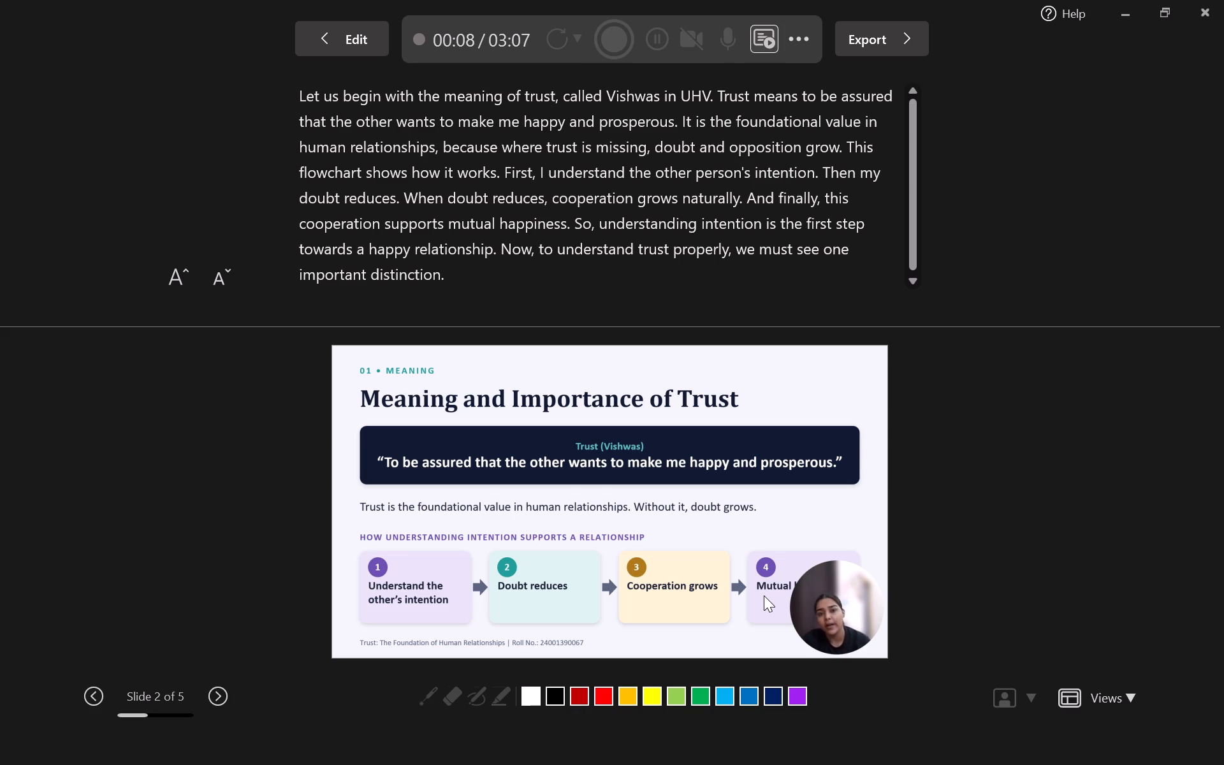
{"action": "left_click", "coordinate": [1104, 697]}
{"action": "left_click", "coordinate": [1104, 672]}
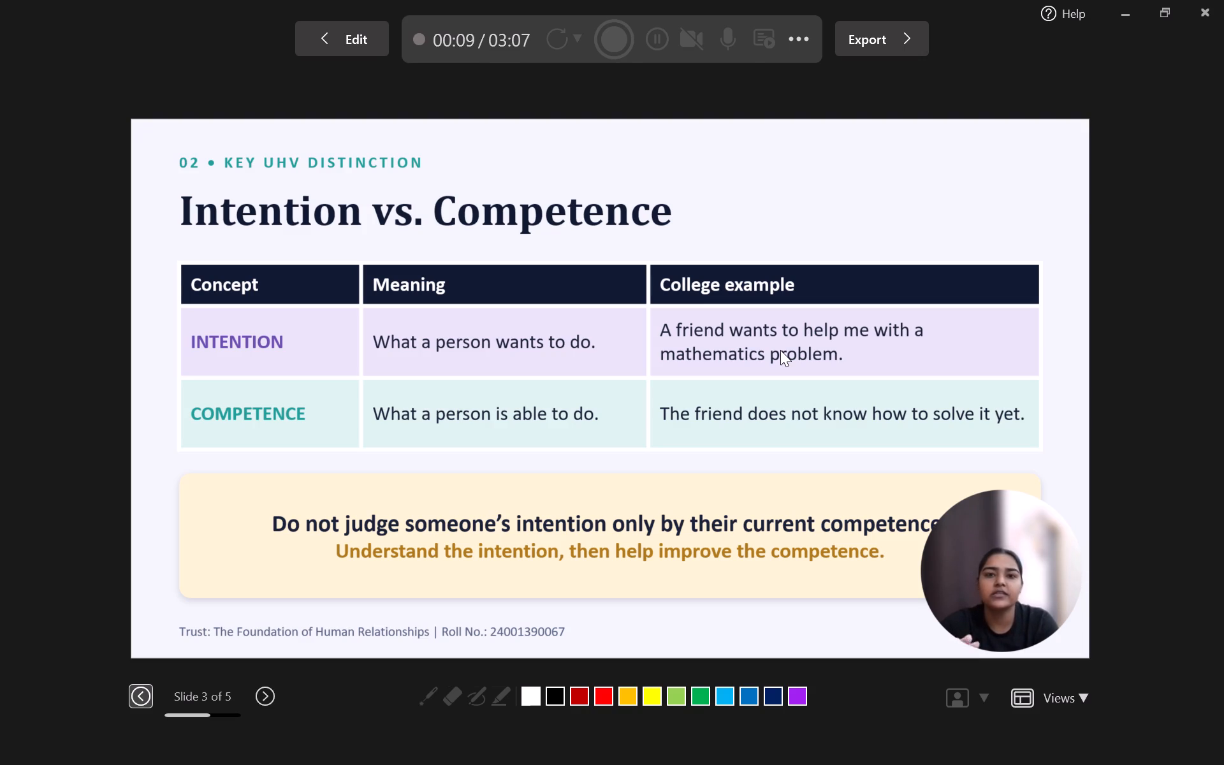
Check the available microphones during slide 3's playback, watch the recording on to slide 5, and return to the editing view.
{"action": "left_click", "coordinate": [808, 33]}
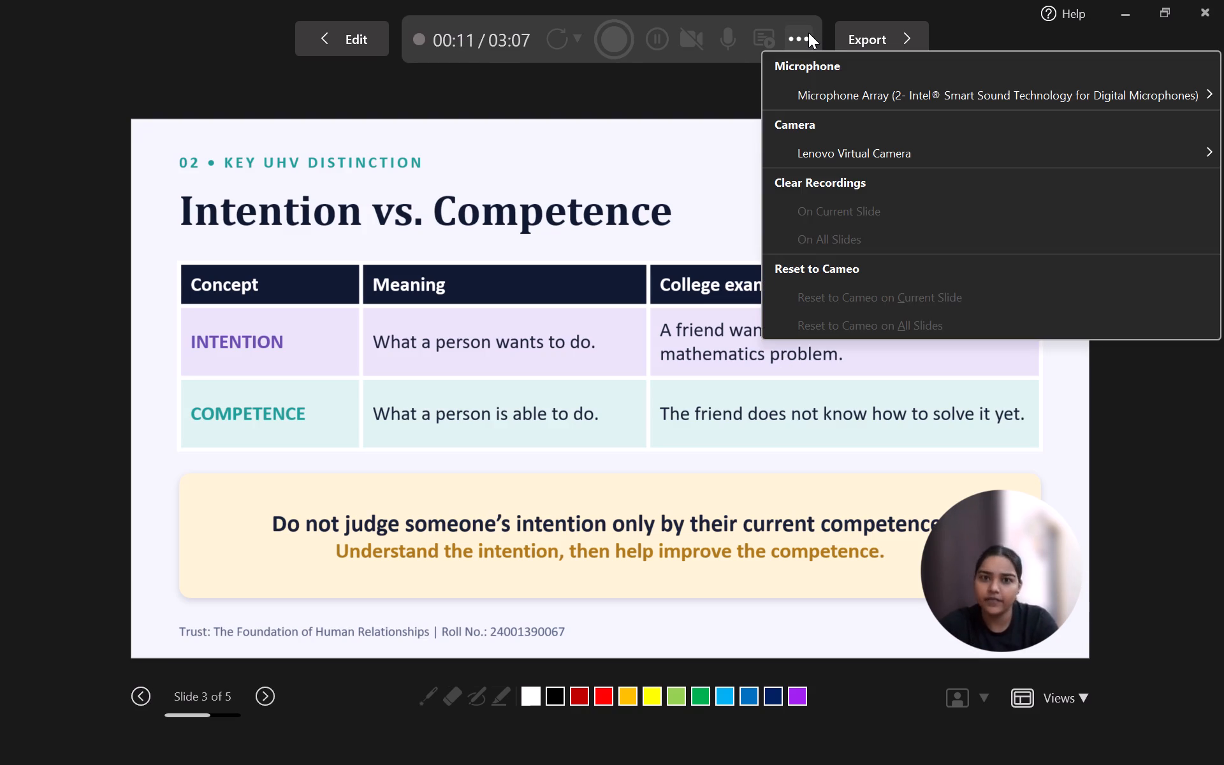
{"action": "left_click", "coordinate": [878, 98]}
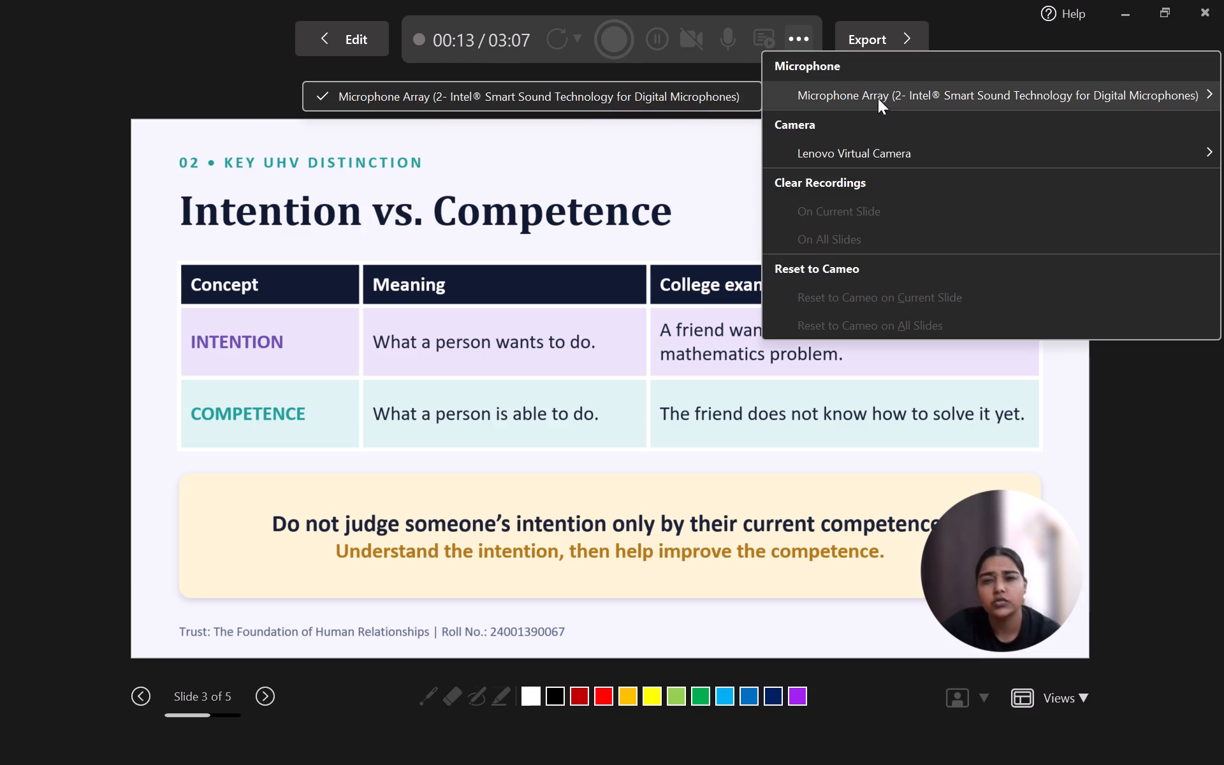
{"action": "left_click", "coordinate": [878, 98]}
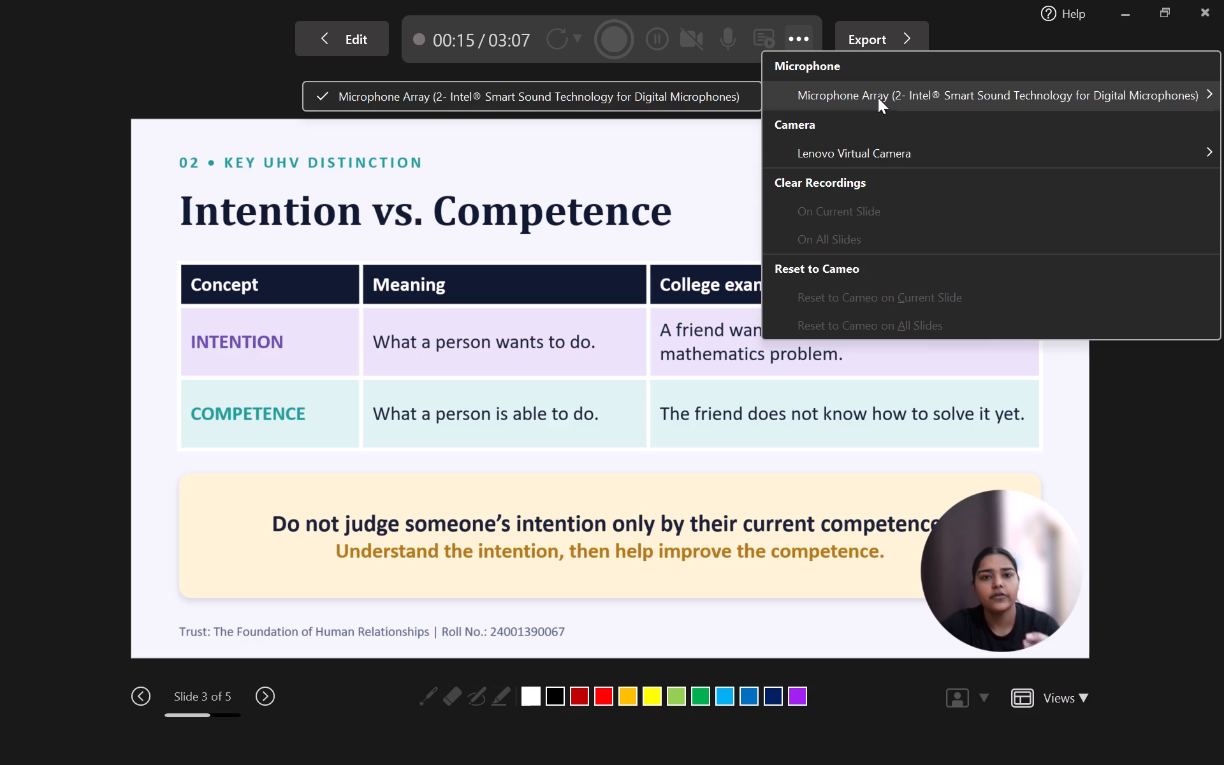
{"action": "left_click", "coordinate": [1207, 98]}
{"action": "left_click", "coordinate": [670, 184]}
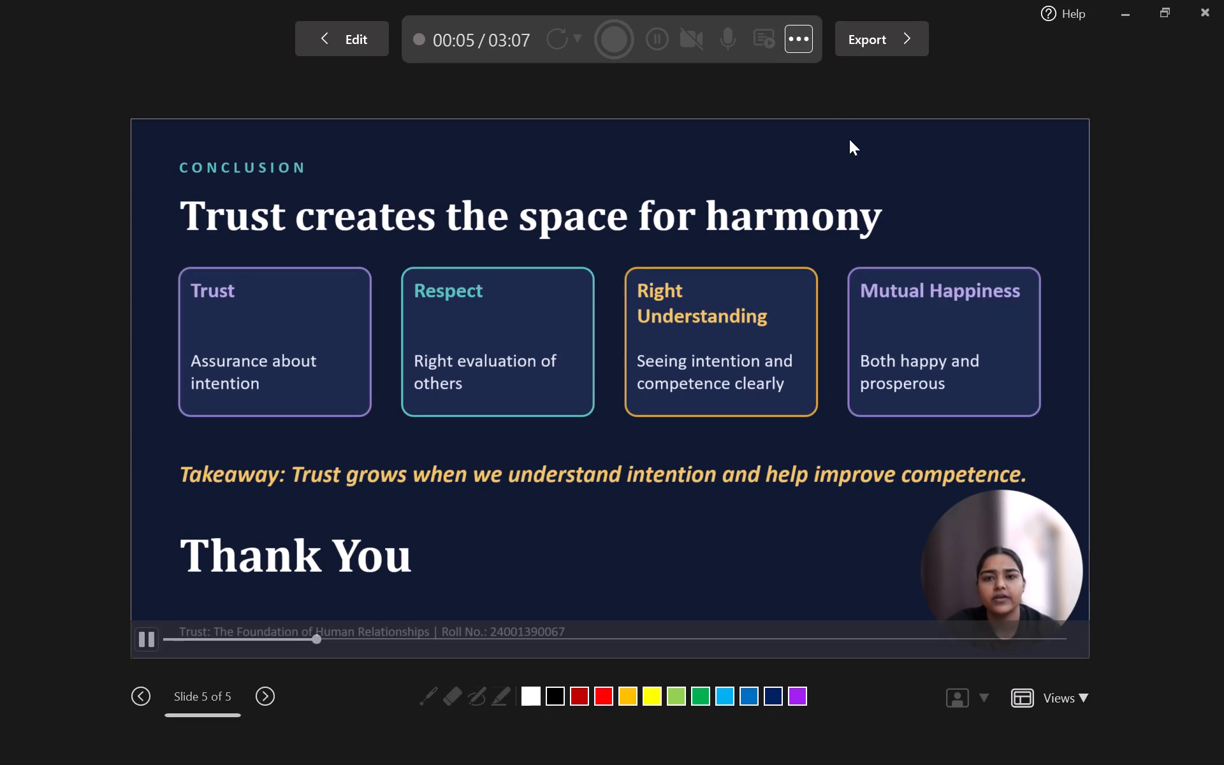
{"action": "left_click", "coordinate": [317, 37]}
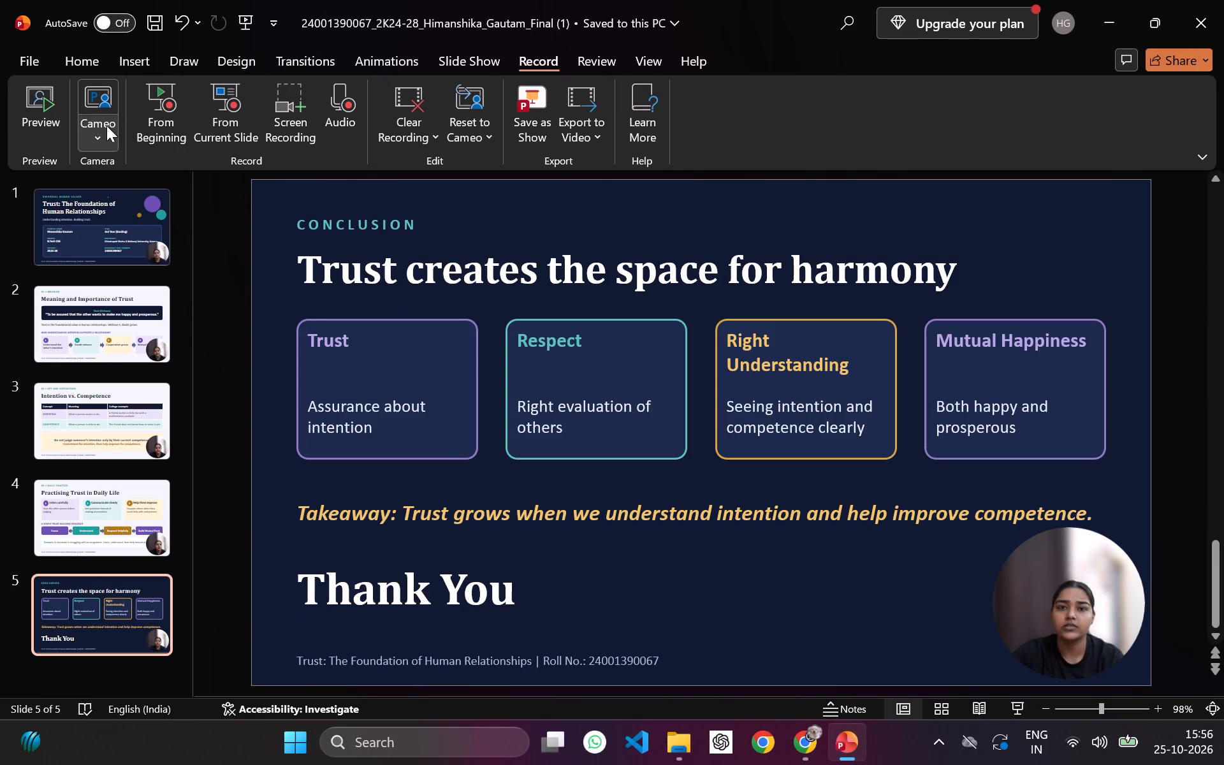
Preview slide 5's recording briefly twice, returning to the editing view each time.
{"action": "left_click", "coordinate": [22, 115]}
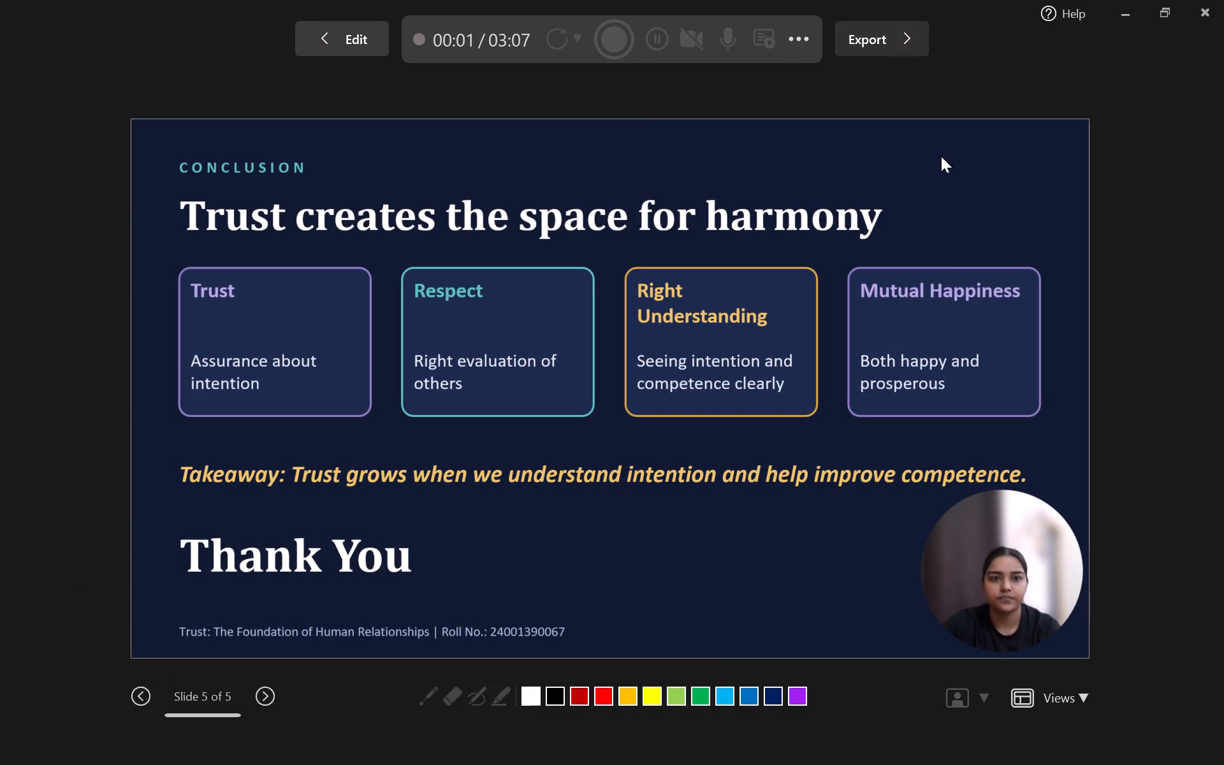
{"action": "left_click", "coordinate": [360, 38]}
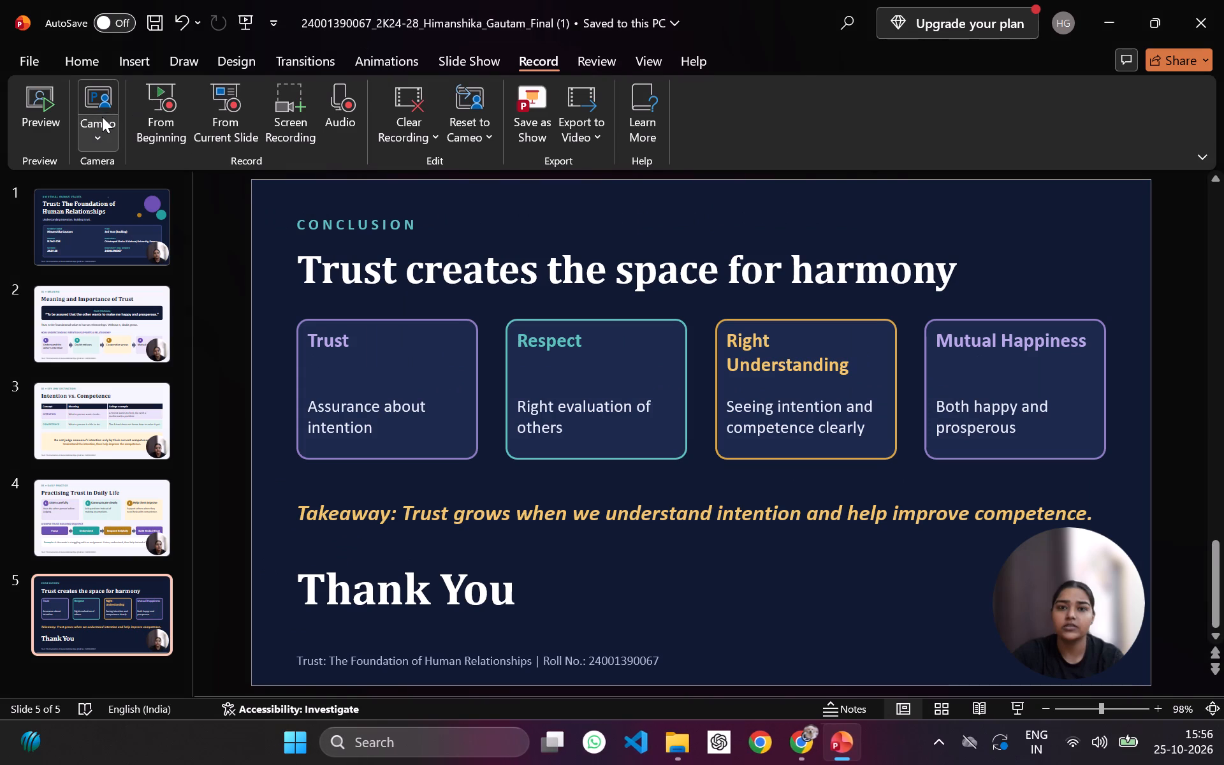
{"action": "left_click", "coordinate": [48, 124]}
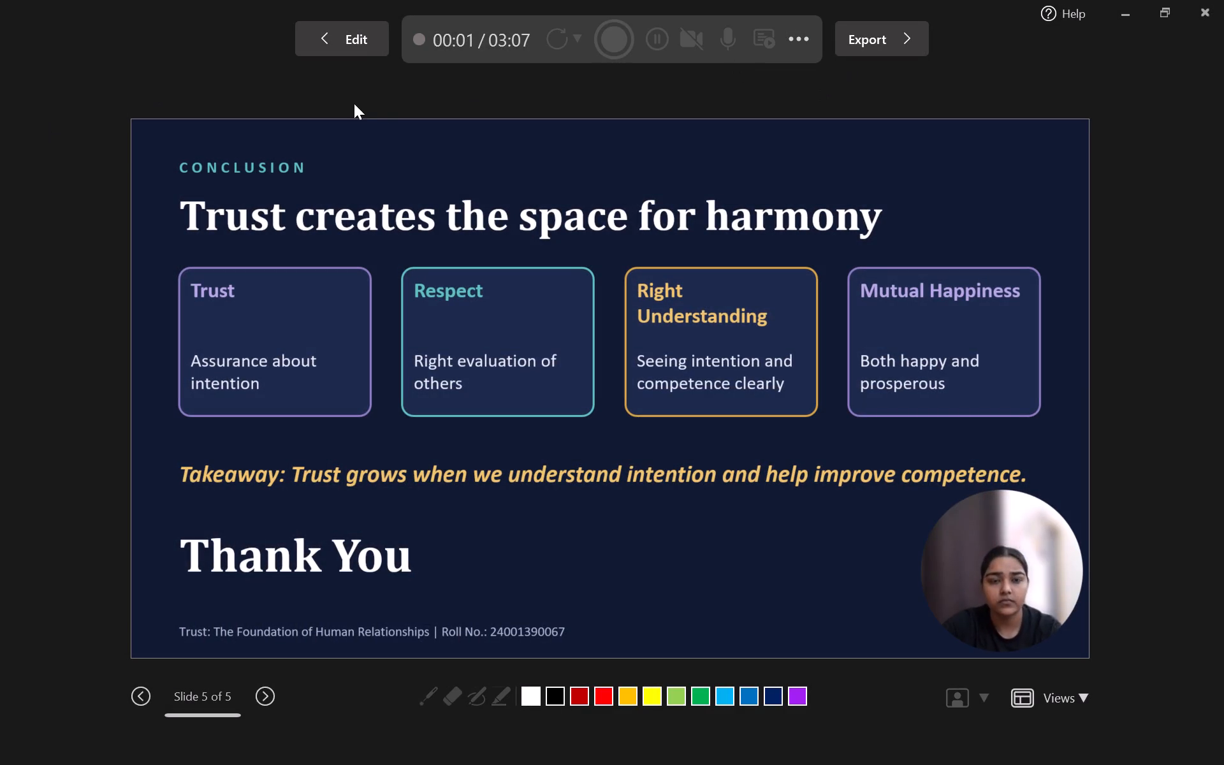
{"action": "left_click", "coordinate": [351, 54]}
{"action": "left_click", "coordinate": [351, 54]}
{"action": "left_click", "coordinate": [352, 48]}
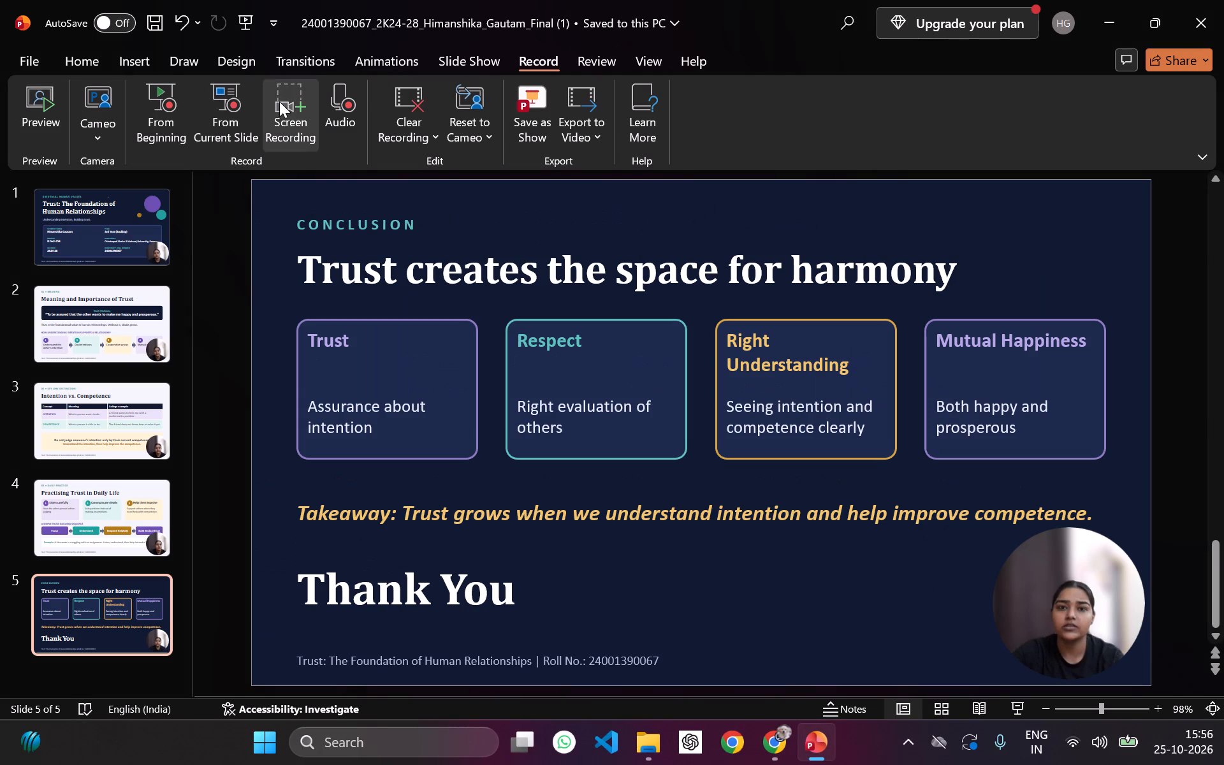
Open the recording window from the beginning, check the recording microphone, and return to the editing view.
{"action": "left_click", "coordinate": [174, 124]}
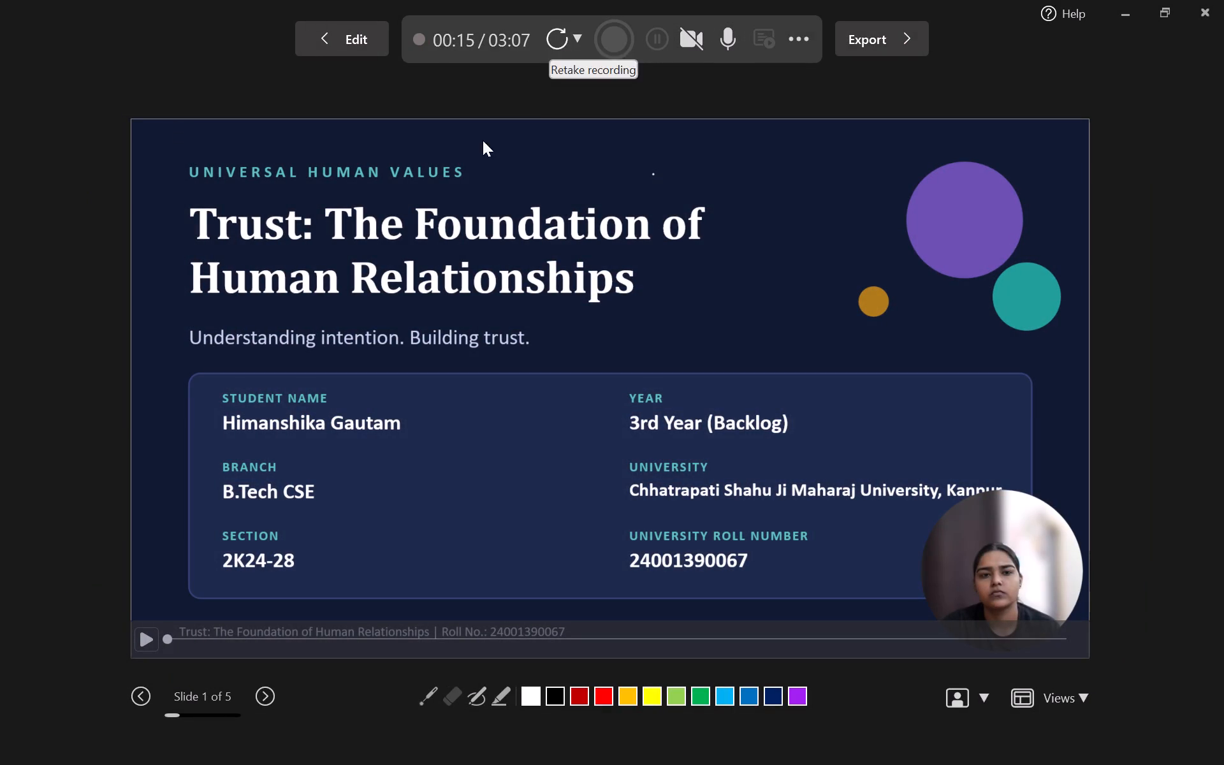
{"action": "left_click", "coordinate": [785, 40]}
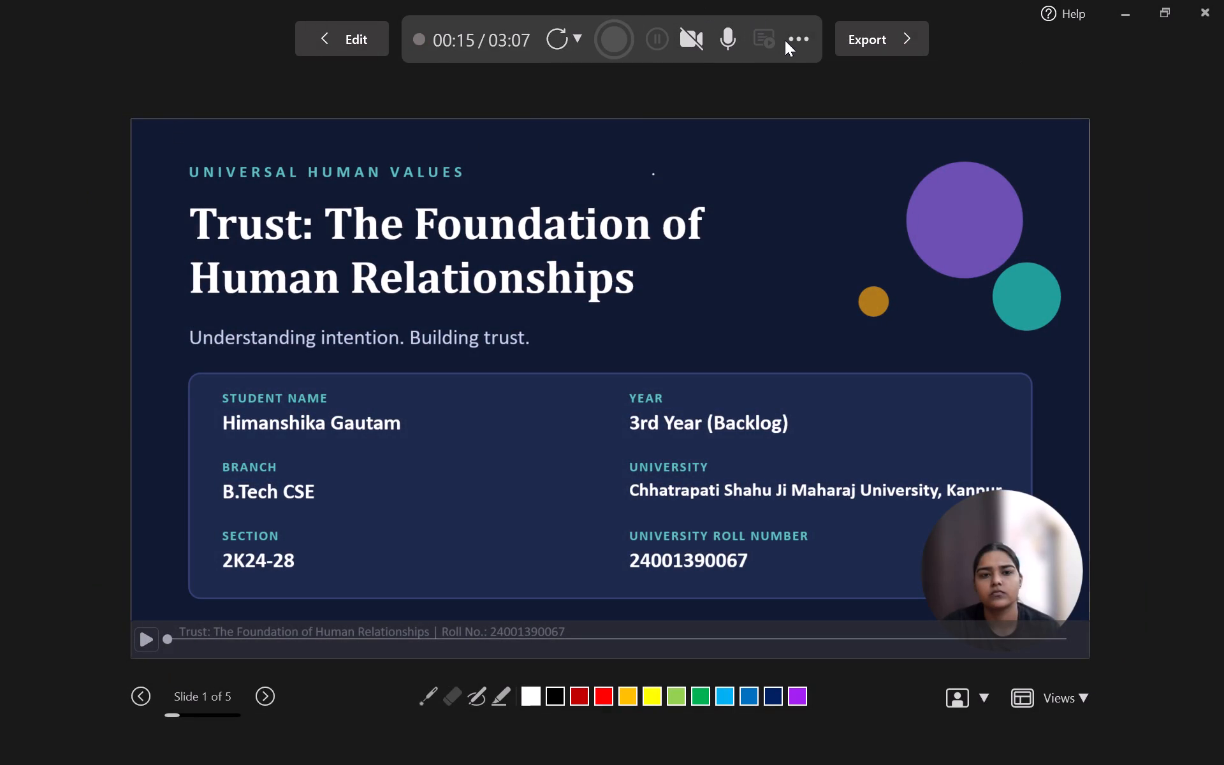
{"action": "left_click", "coordinate": [798, 38]}
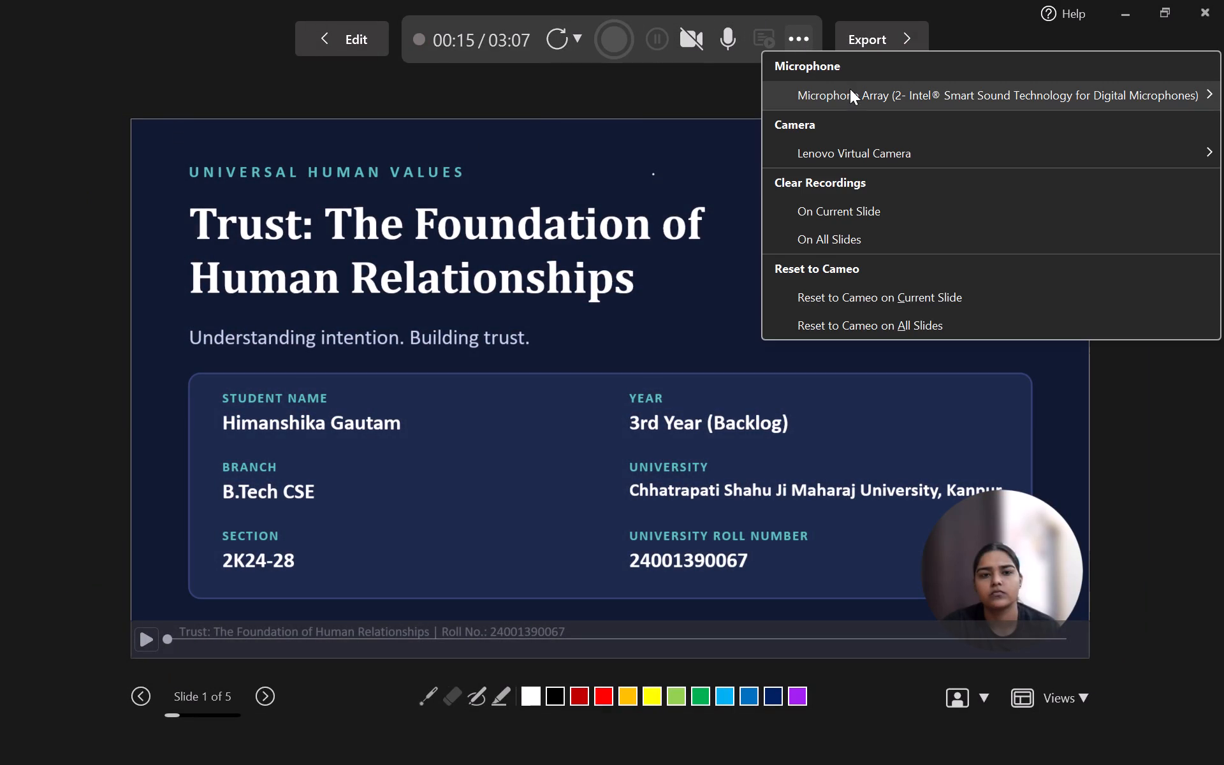
{"action": "left_click", "coordinate": [851, 91]}
{"action": "left_click", "coordinate": [327, 41]}
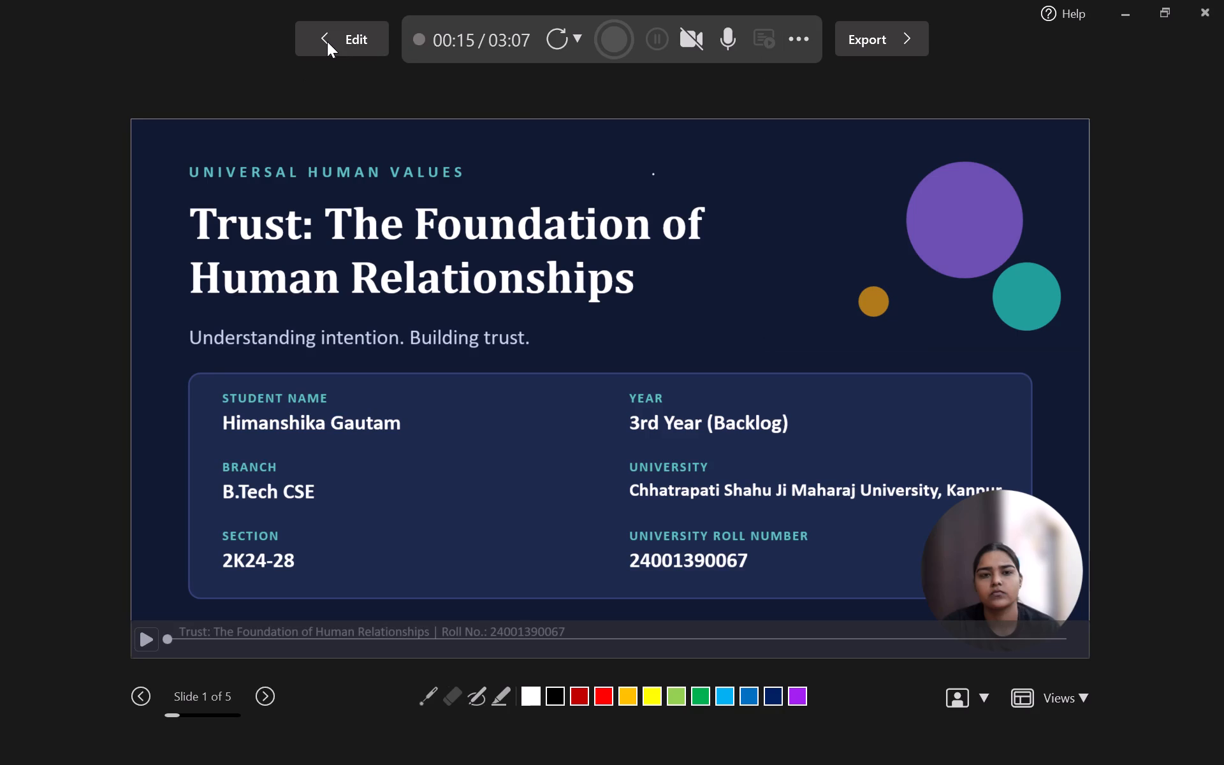
{"action": "left_click", "coordinate": [327, 41]}
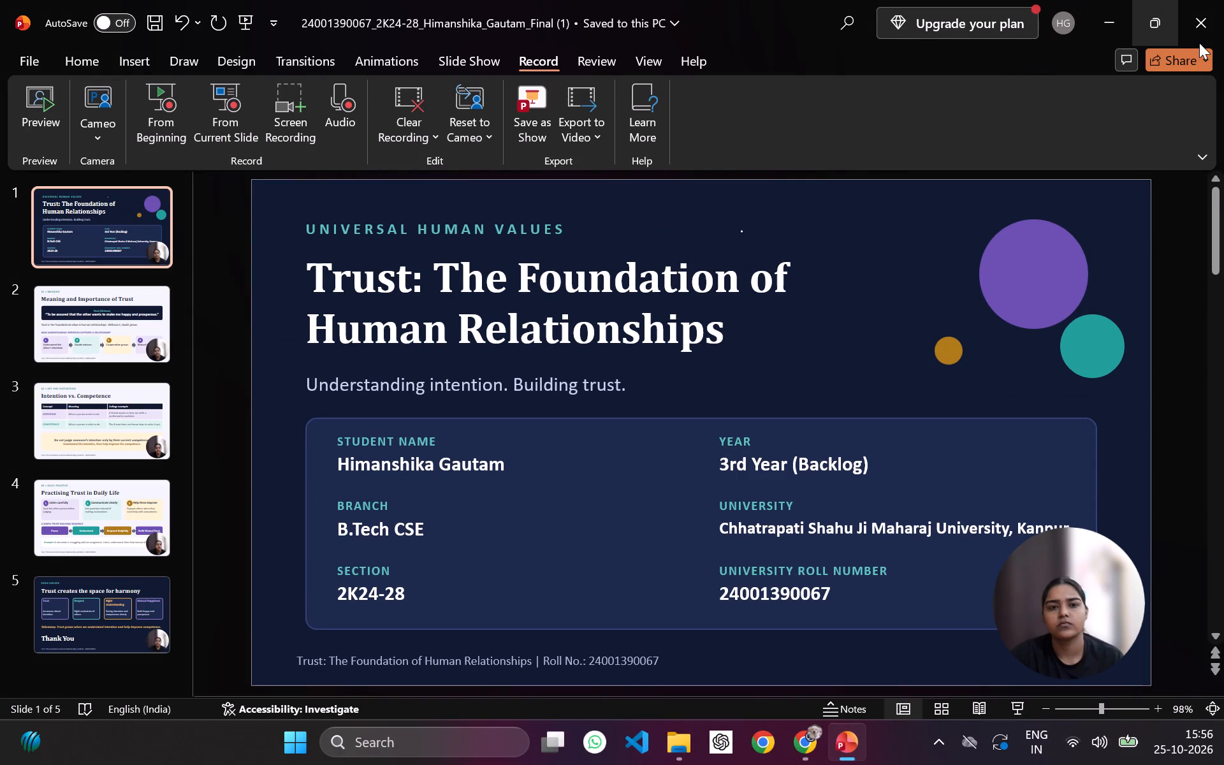
Close the presentation without saving its changes, discarding the recordings.
{"action": "left_click", "coordinate": [1203, 46]}
{"action": "left_click", "coordinate": [1199, 34]}
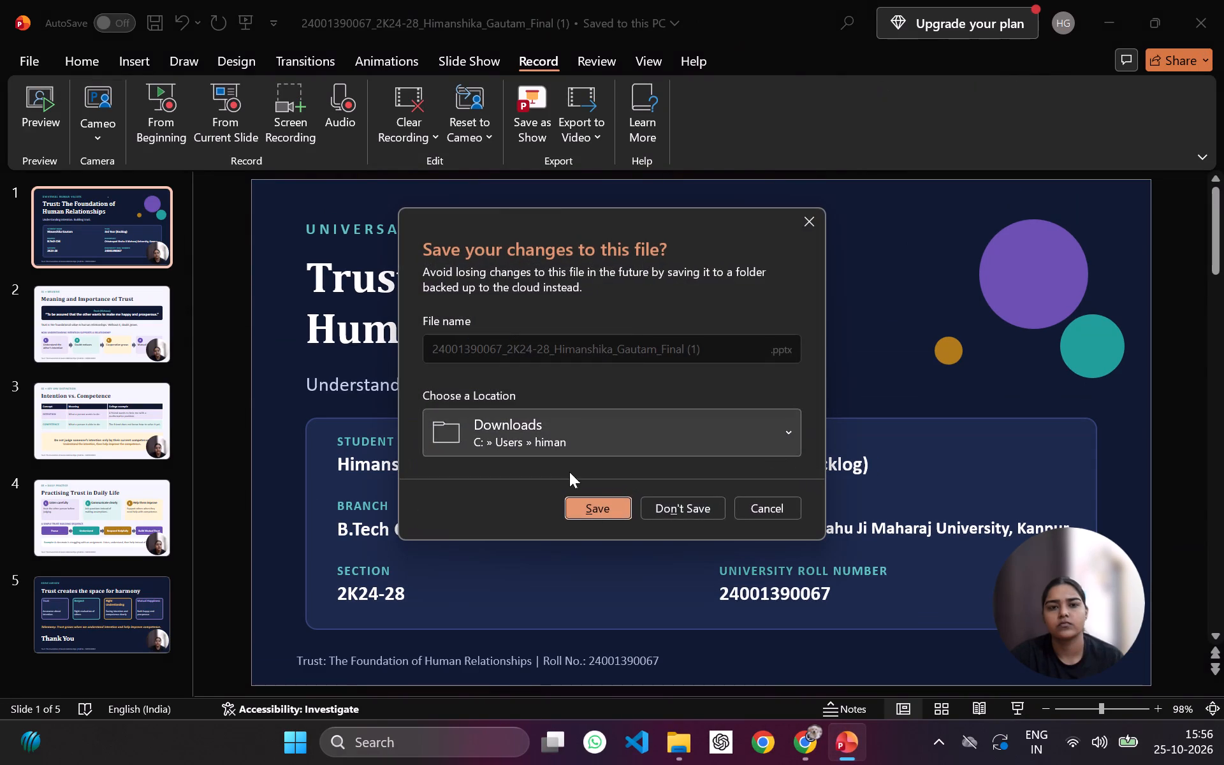
{"action": "left_click", "coordinate": [678, 508]}
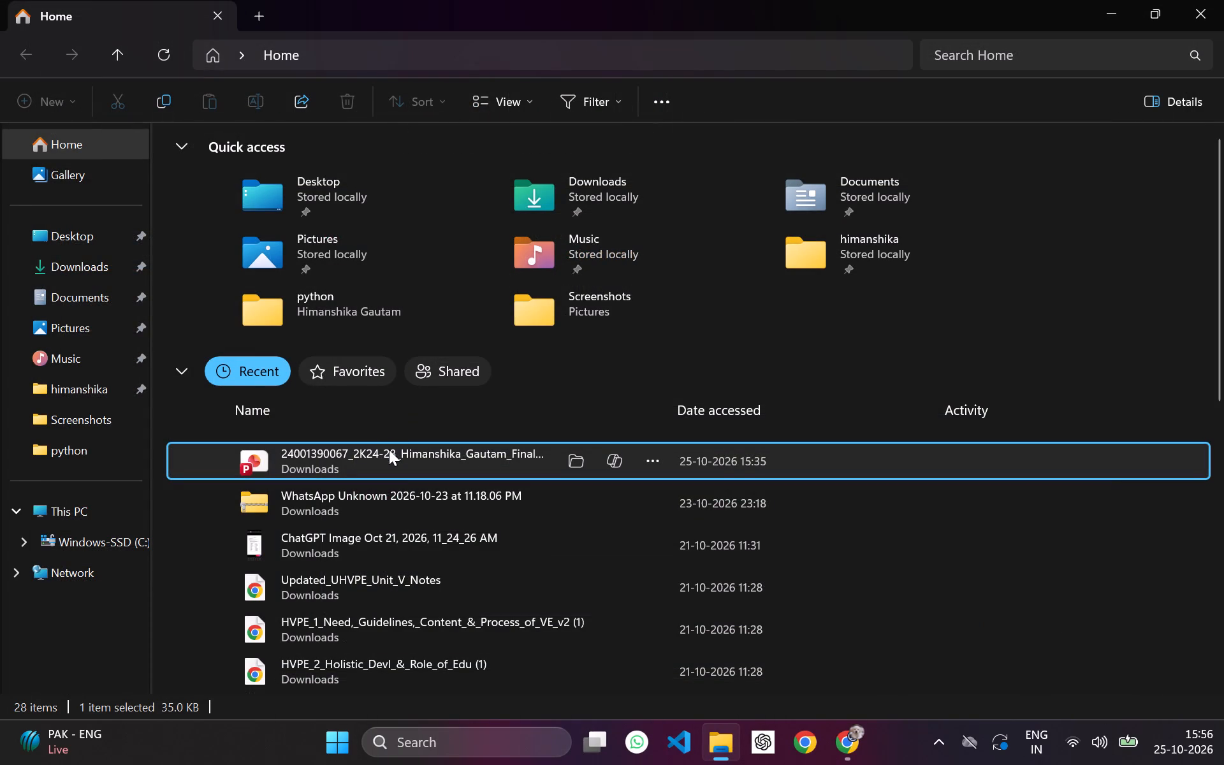
Reopen the trust presentation from the recent files in File Explorer.
{"action": "double_click", "coordinate": [389, 449]}
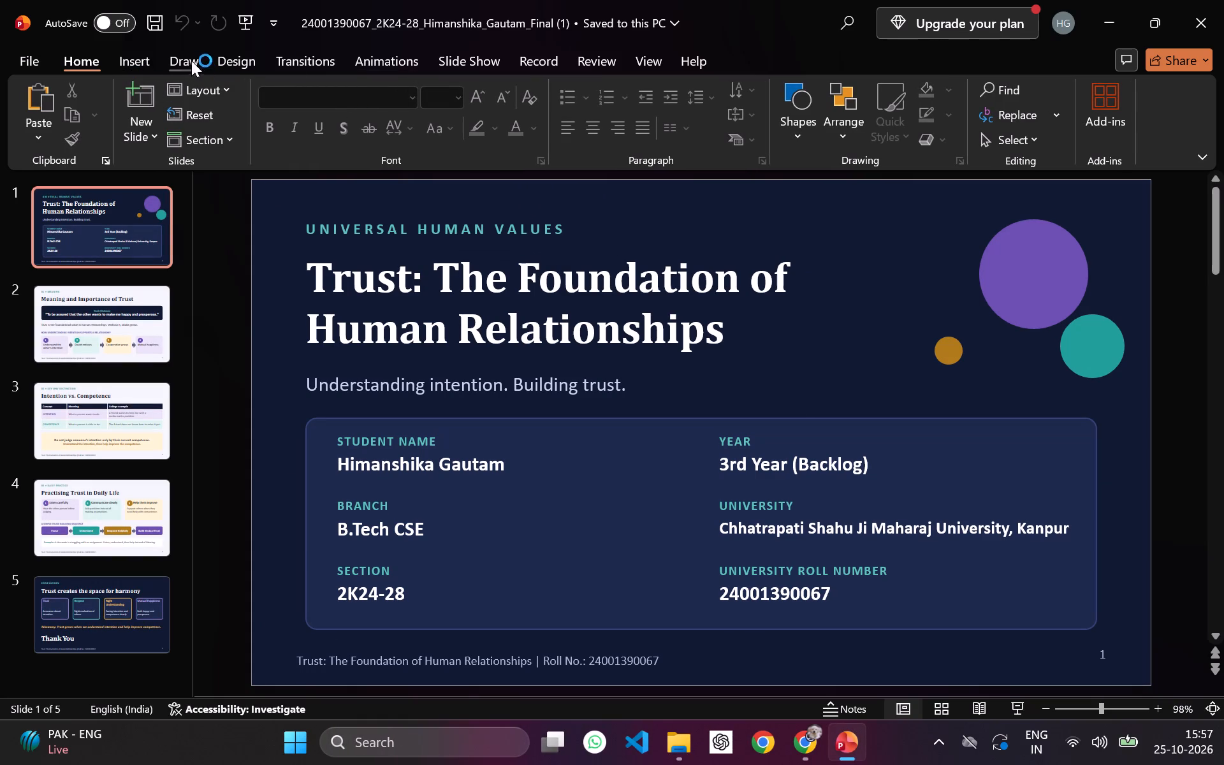
Open the presentation's recording window from the beginning and switch it to the Teleprompter view.
{"action": "left_click", "coordinate": [520, 59]}
{"action": "left_click", "coordinate": [166, 122]}
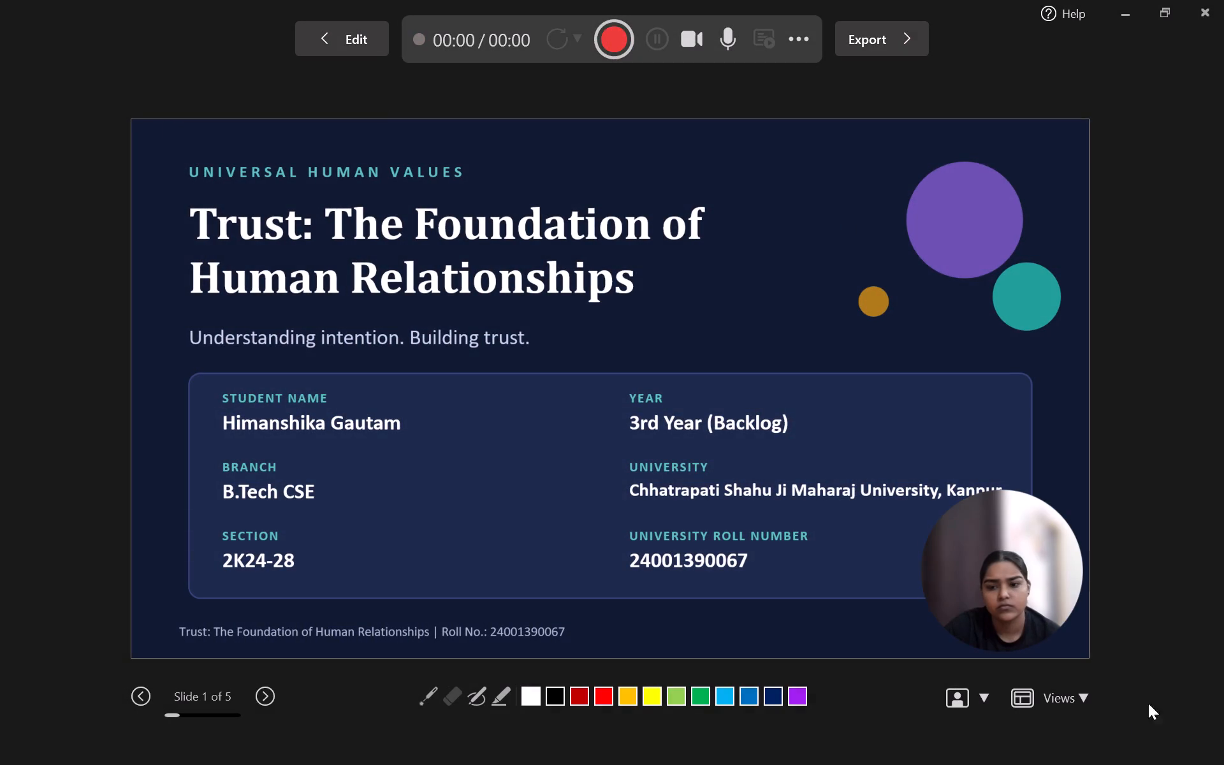
{"action": "right_click", "coordinate": [1039, 697]}
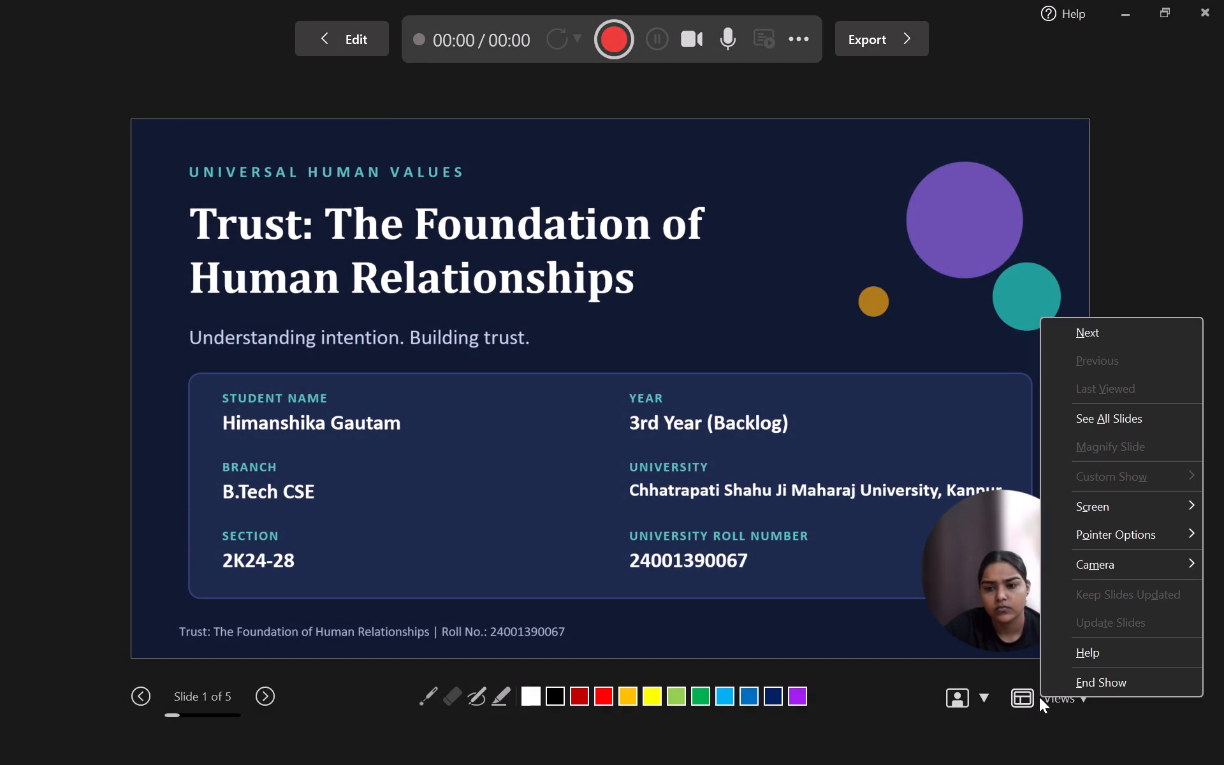
{"action": "left_click_drag", "start_coordinate": [1002, 739], "coordinate": [1079, 703]}
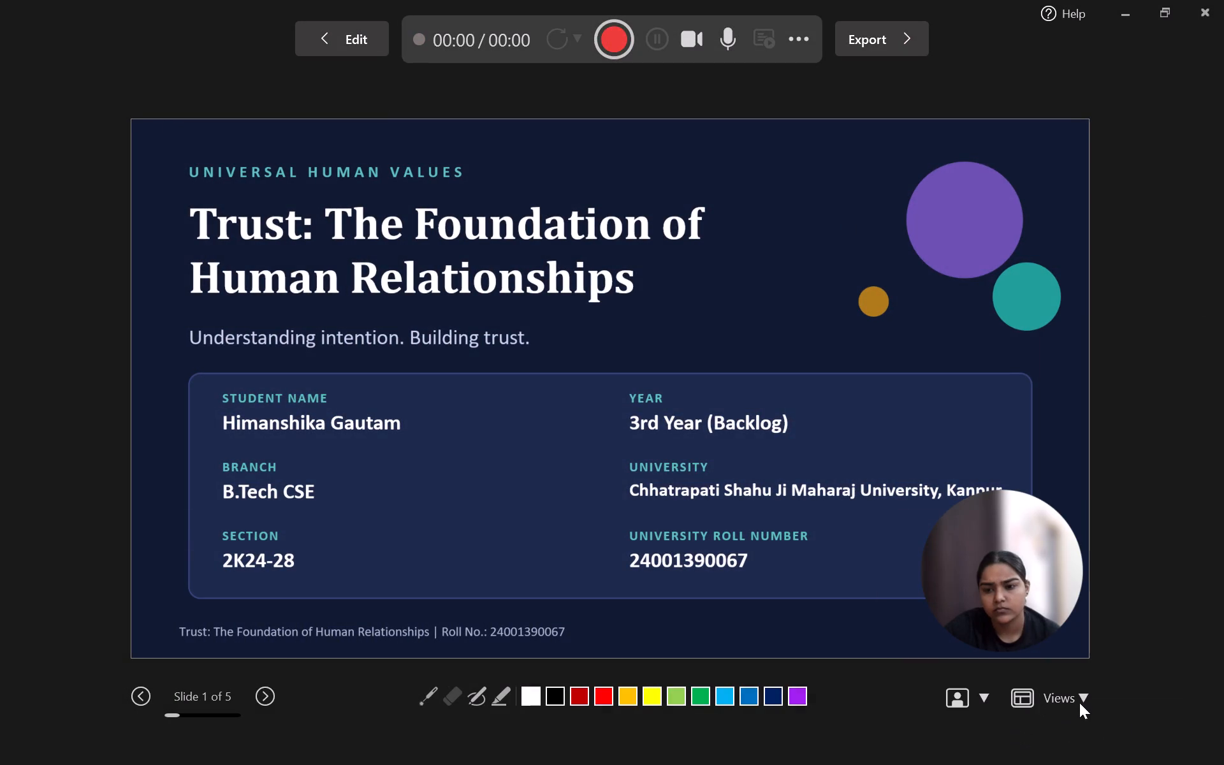
{"action": "left_click_drag", "start_coordinate": [1079, 703], "coordinate": [1068, 694]}
{"action": "left_click", "coordinate": [1068, 694]}
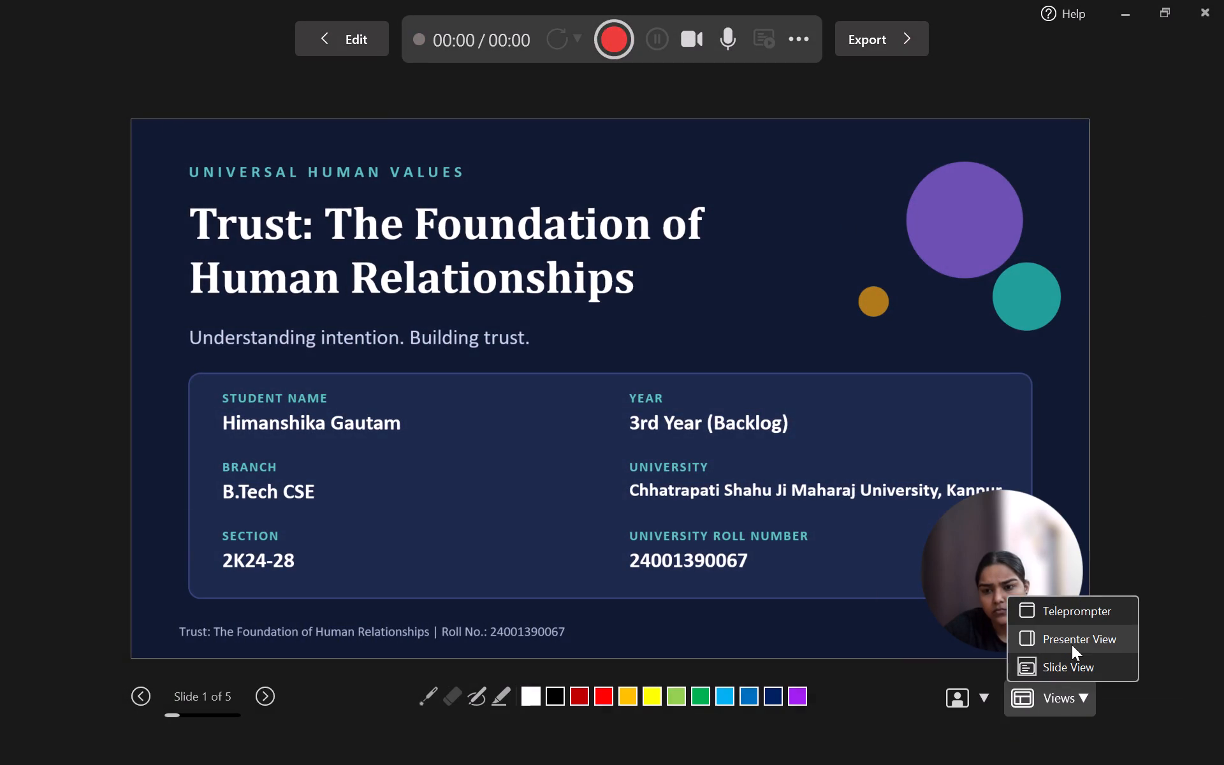
{"action": "left_click", "coordinate": [1051, 618]}
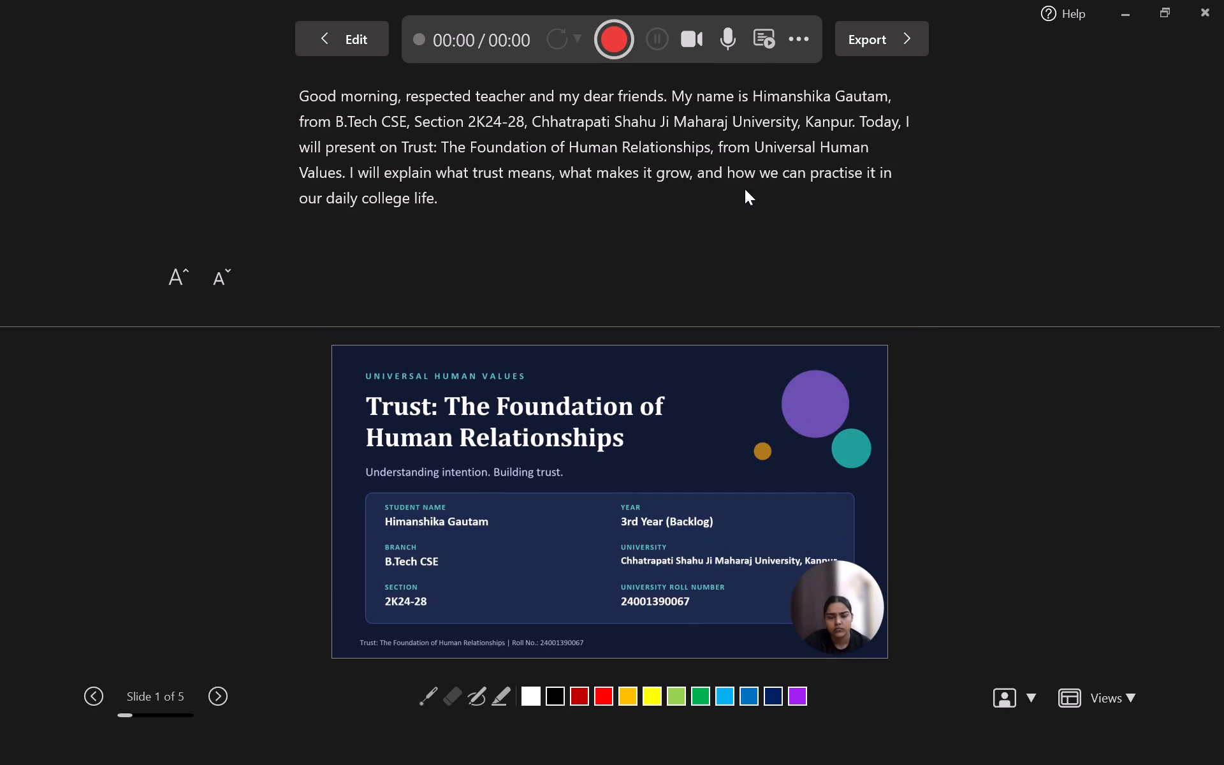
Check which microphone is selected for the recording, then leave the recording window and return to the editing view.
{"action": "left_click", "coordinate": [799, 41]}
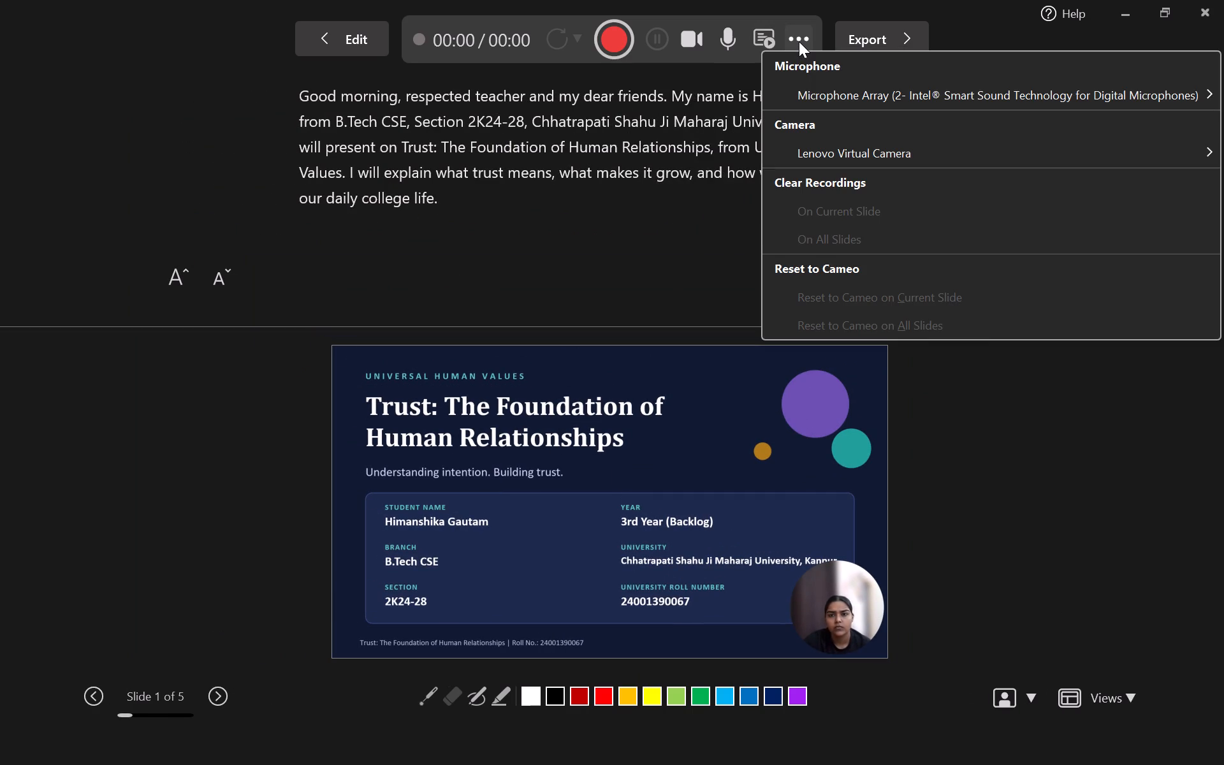
{"action": "left_click", "coordinate": [864, 92]}
{"action": "left_click", "coordinate": [864, 92]}
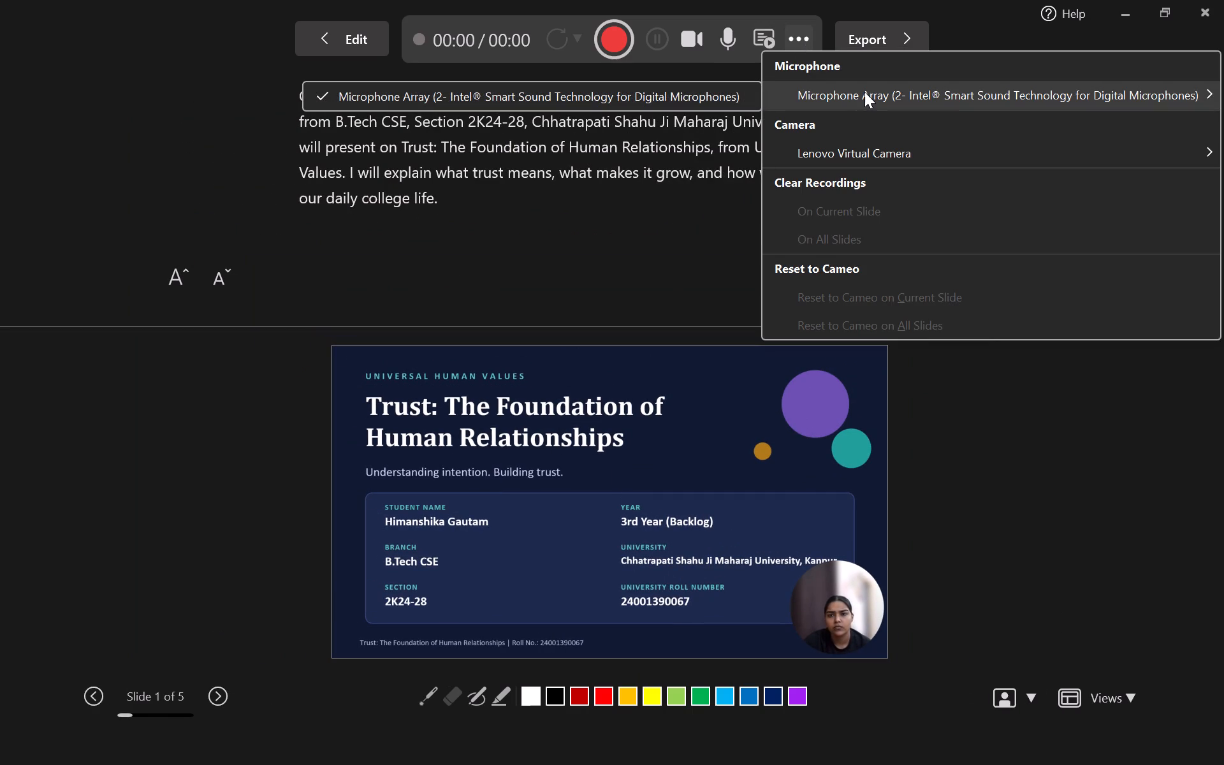
{"action": "left_click", "coordinate": [1074, 95]}
{"action": "left_click", "coordinate": [1119, 15]}
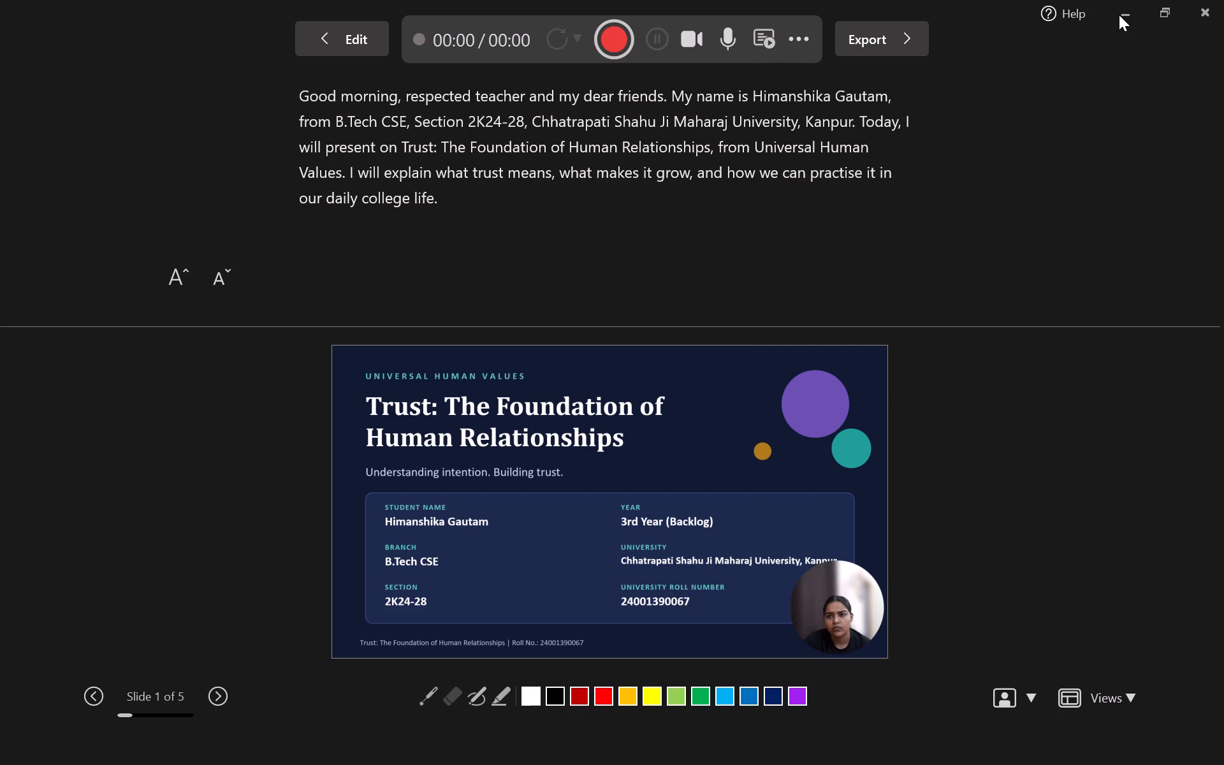
{"action": "left_click", "coordinate": [1126, 18]}
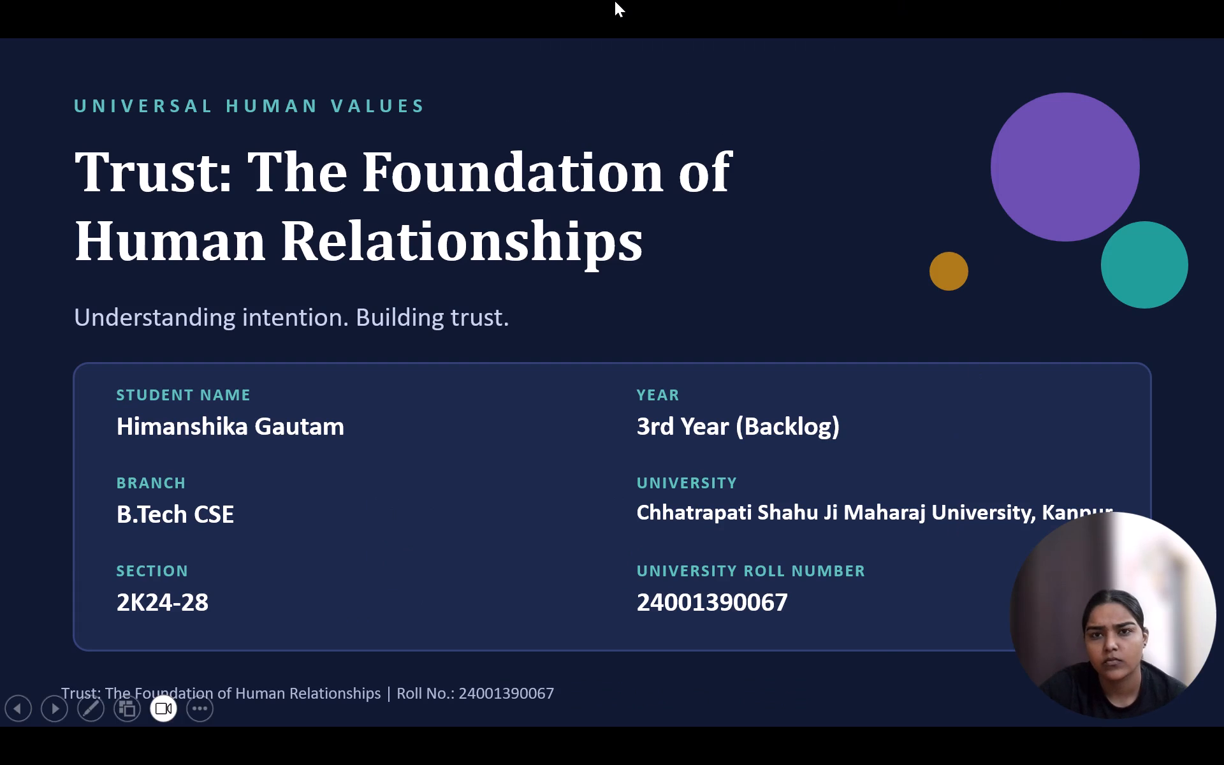
{"action": "key", "text": "Escape"}
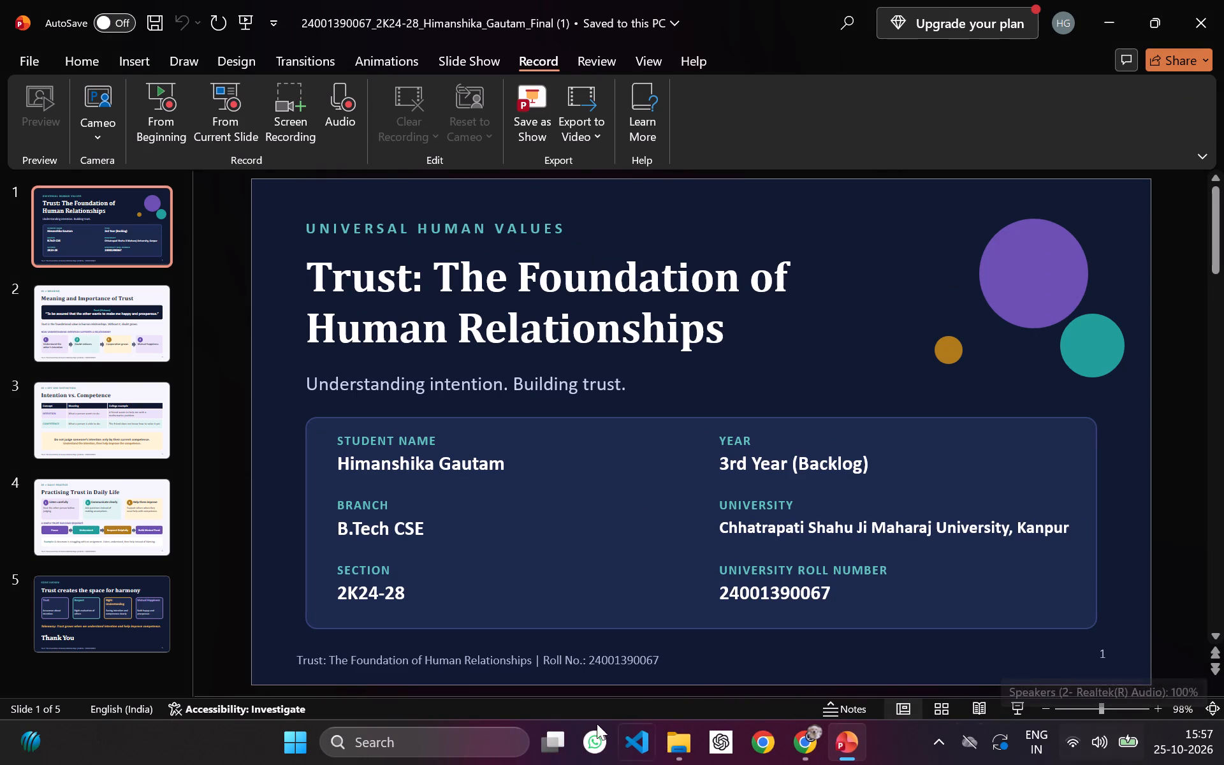
Search Windows for "microphone", open the Microphone privacy settings, and review the app access permissions.
{"action": "left_click", "coordinate": [473, 755]}
{"action": "type", "text": "microphone"}
{"action": "key", "text": "space"}
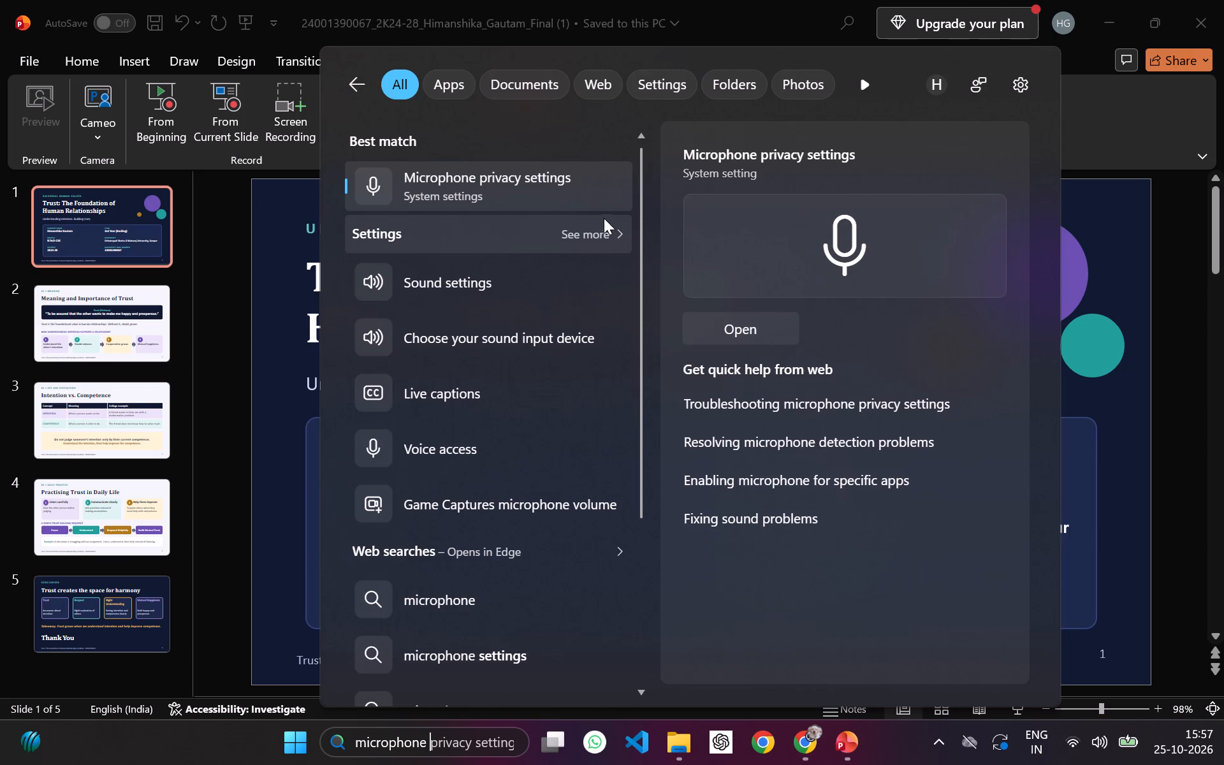
{"action": "left_click", "coordinate": [572, 193]}
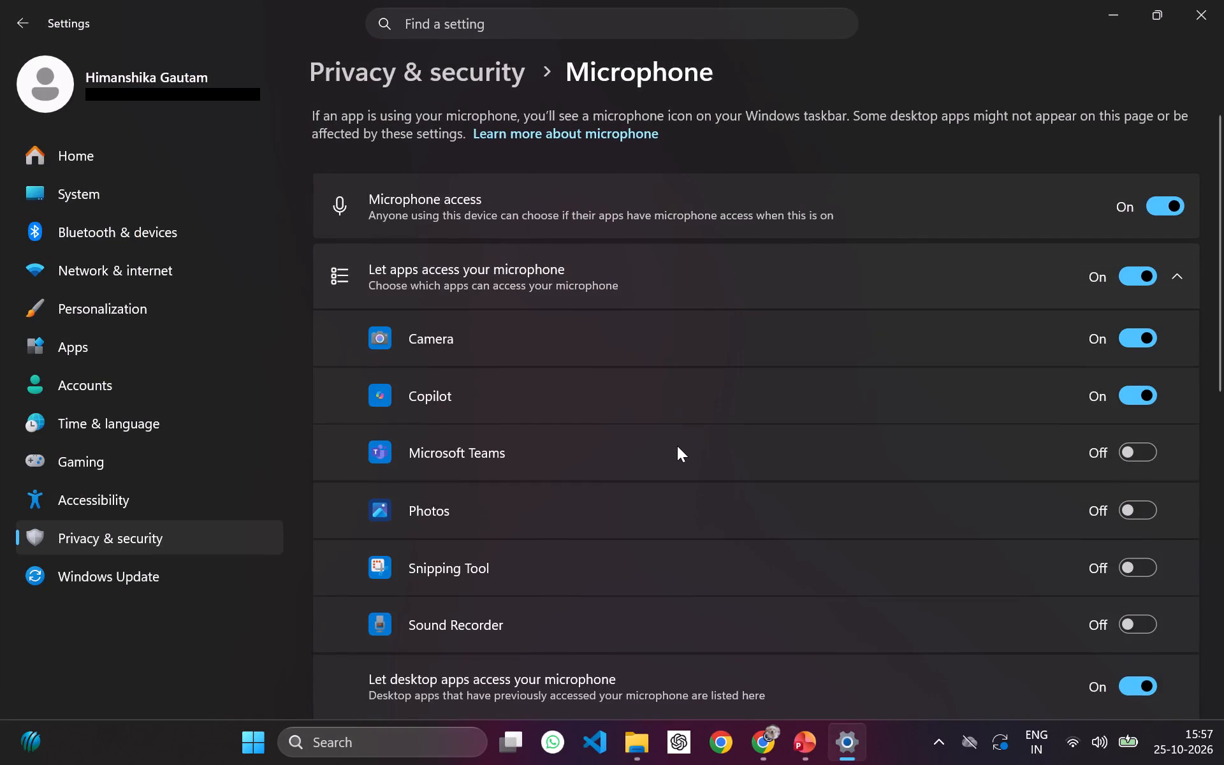
{"action": "scroll", "coordinate": [677, 446], "scroll_direction": "down", "scroll_amount": 2}
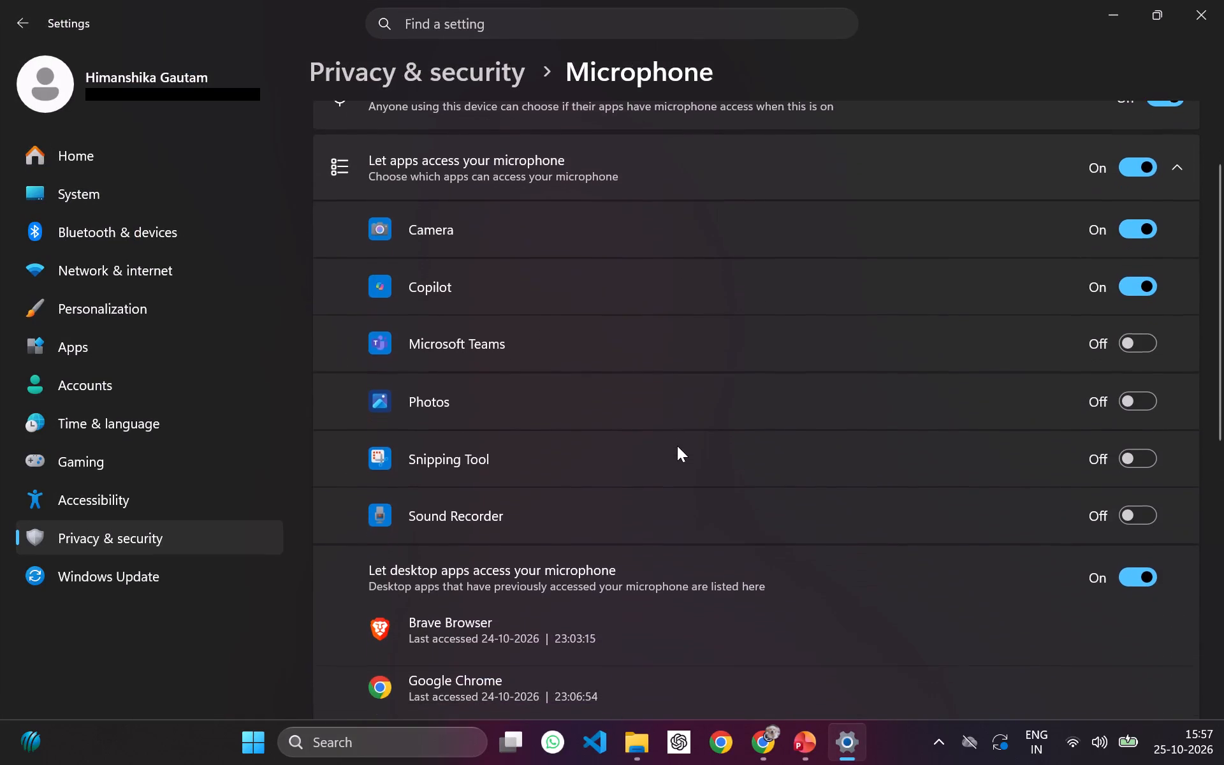
{"action": "scroll", "coordinate": [677, 446], "scroll_direction": "down", "scroll_amount": 4}
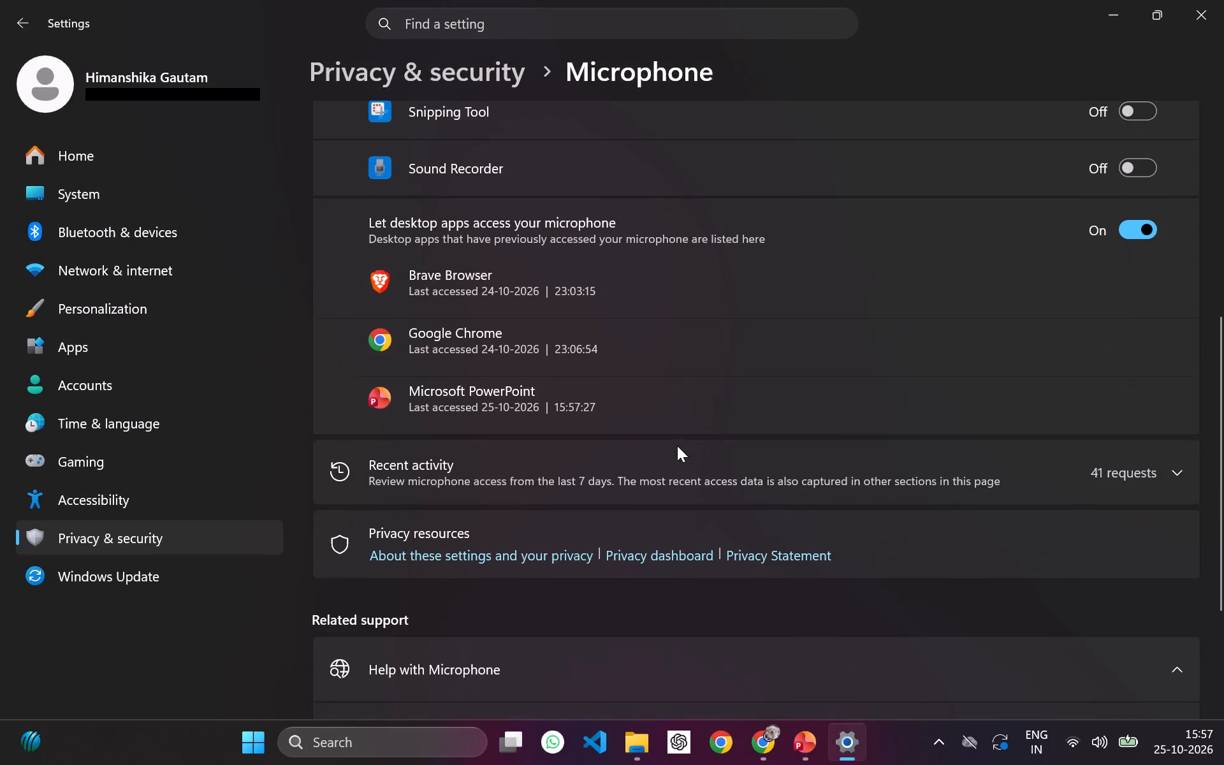
{"action": "scroll", "coordinate": [677, 446], "scroll_direction": "down", "scroll_amount": 4}
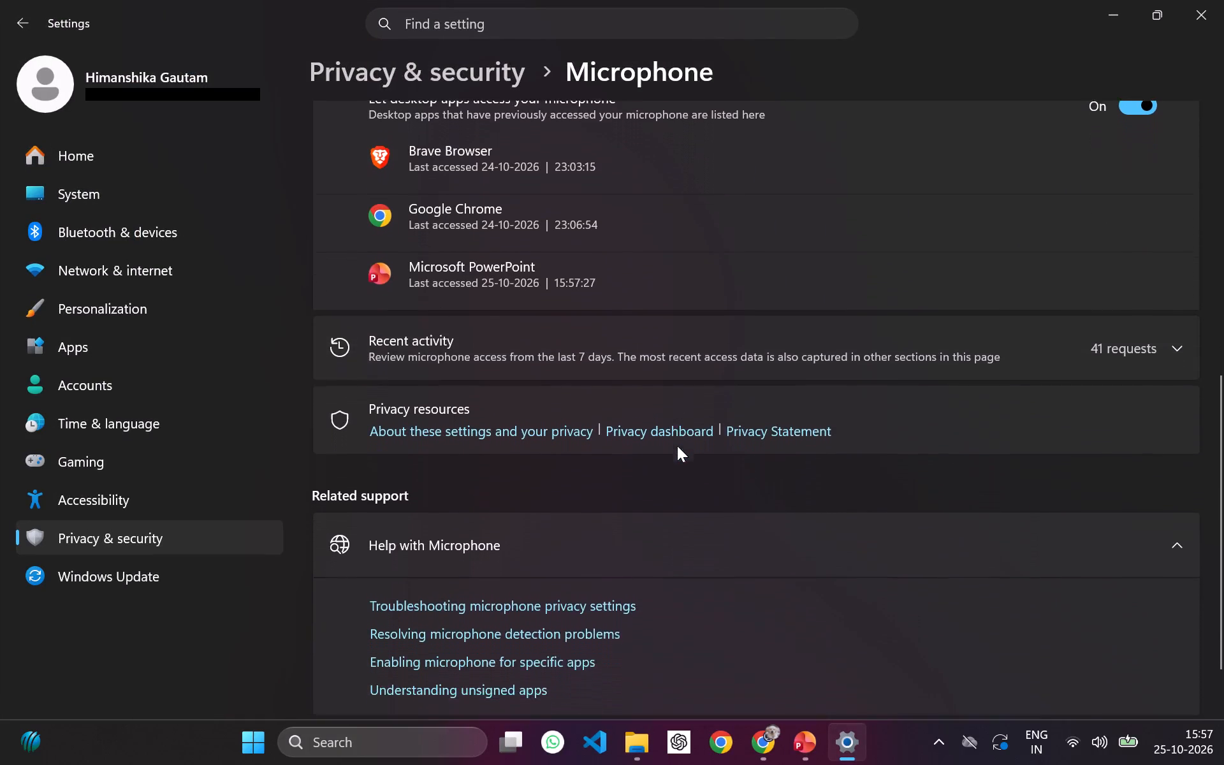
{"action": "scroll", "coordinate": [677, 446], "scroll_direction": "down", "scroll_amount": 2}
Look through the Studio effects in the Windows quick settings and close them.
{"action": "left_click", "coordinate": [1137, 732]}
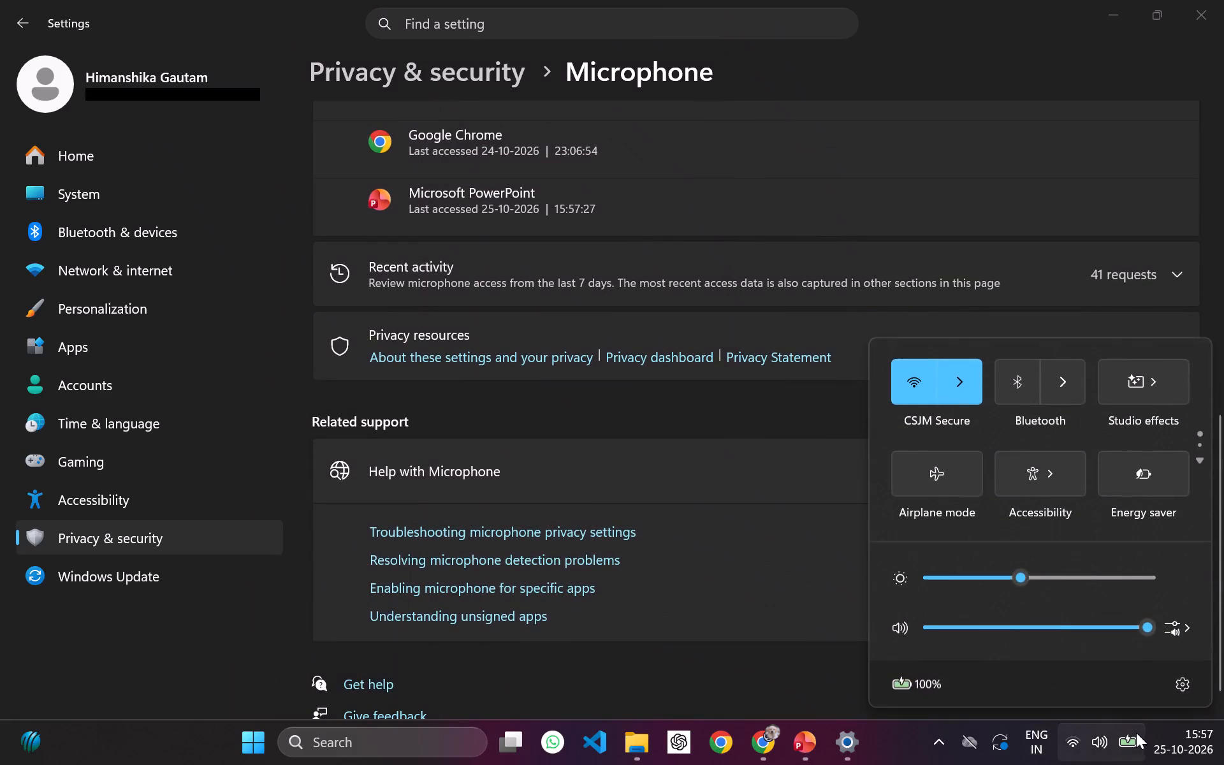
{"action": "left_click", "coordinate": [1140, 386]}
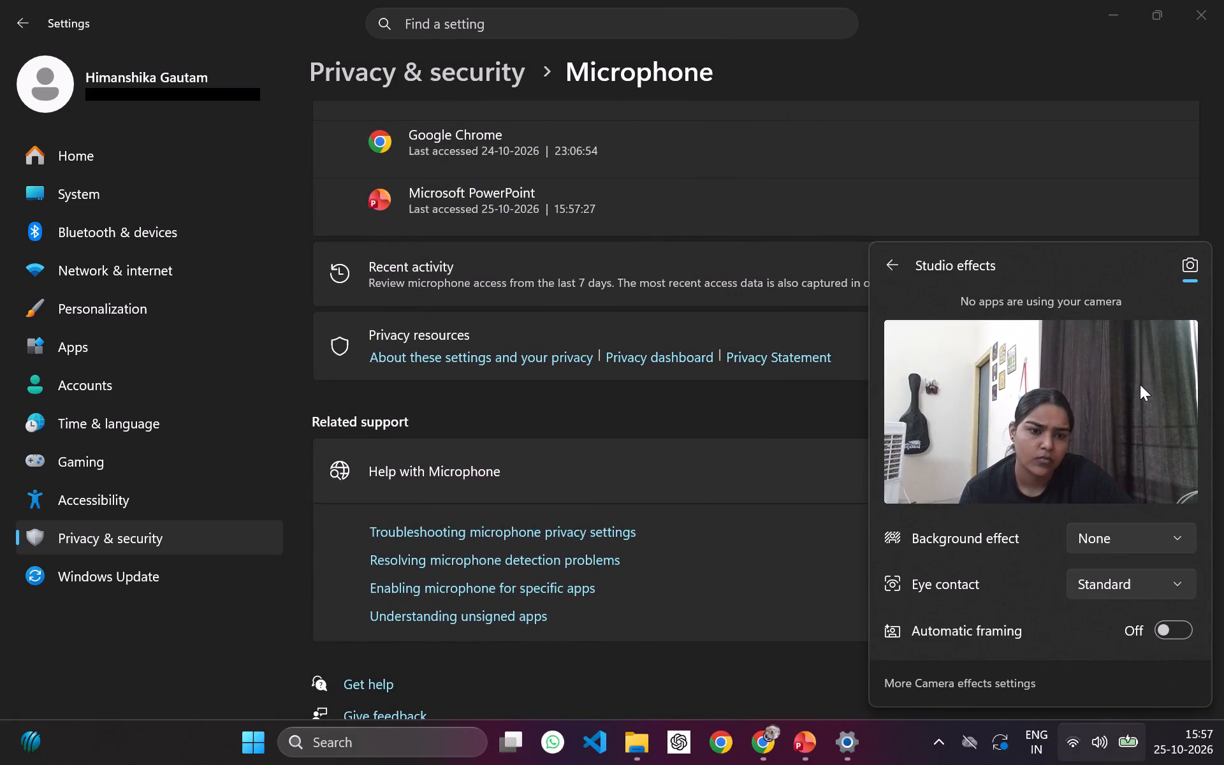
{"action": "scroll", "coordinate": [995, 624], "scroll_direction": "down", "scroll_amount": 3}
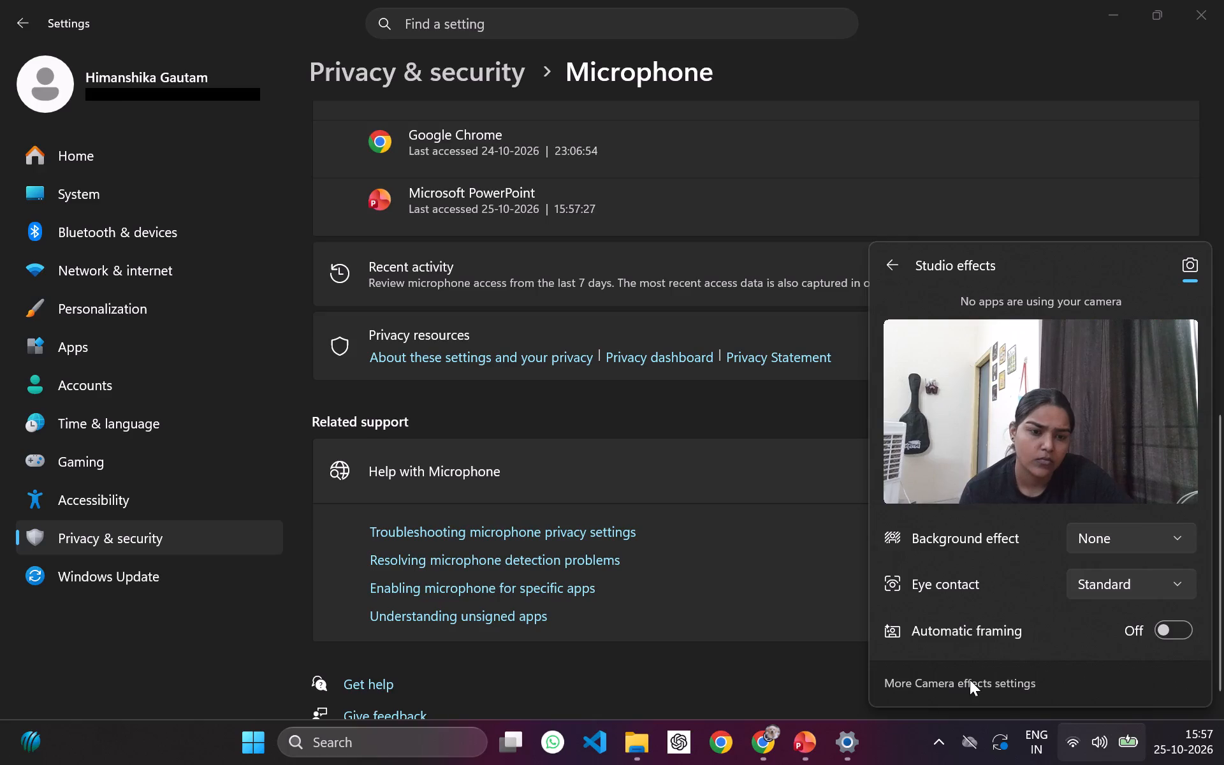
{"action": "left_click", "coordinate": [906, 754]}
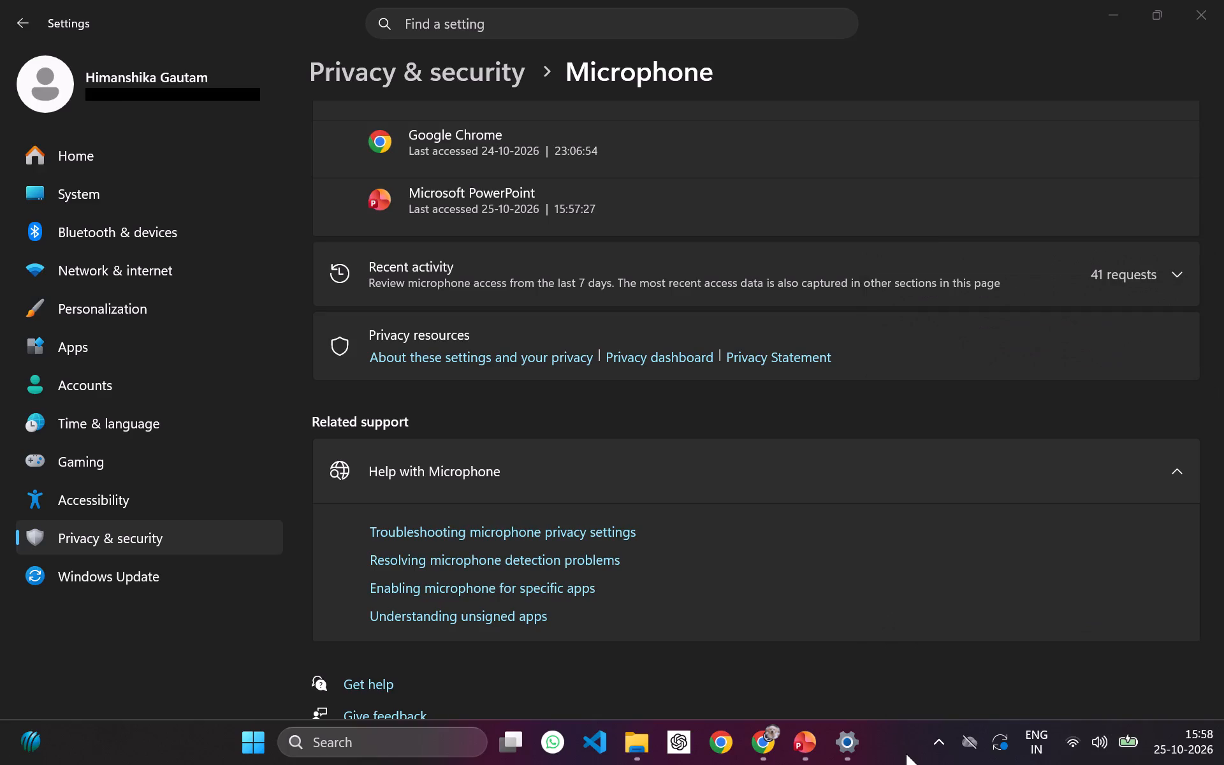
{"action": "left_click", "coordinate": [1087, 747]}
{"action": "left_click", "coordinate": [1088, 744]}
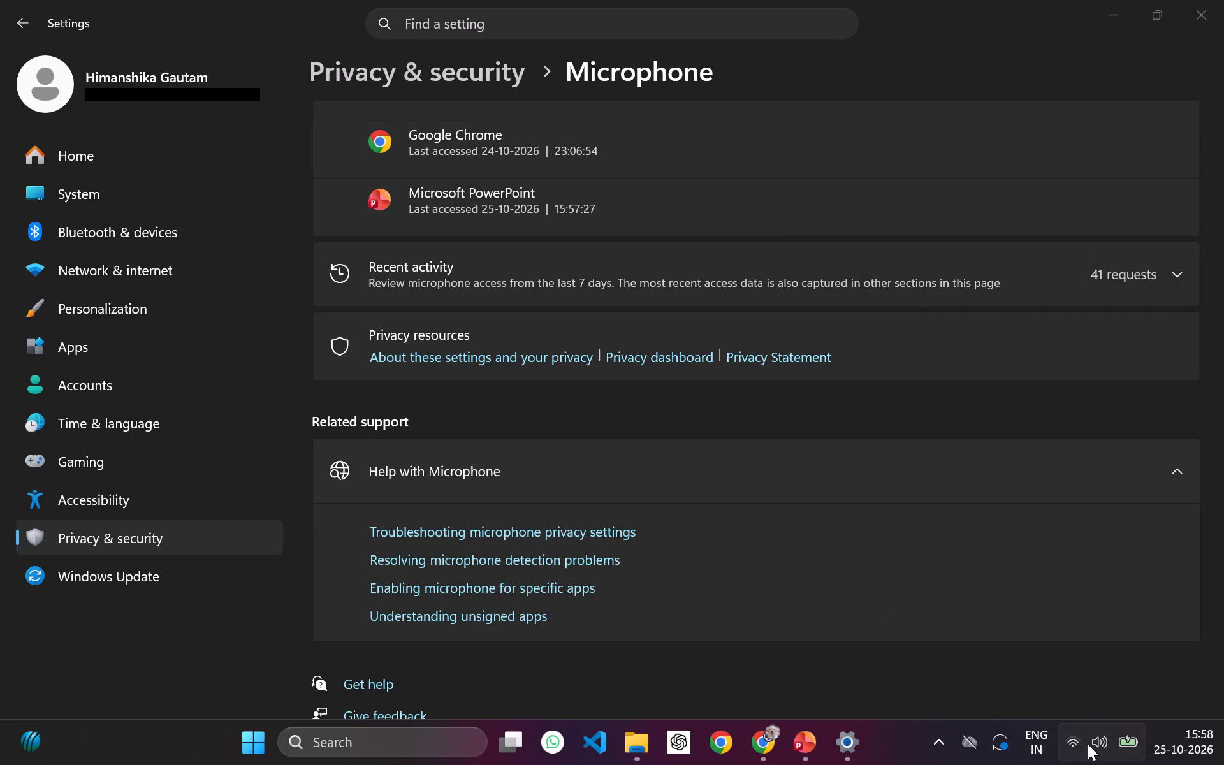
{"action": "left_click", "coordinate": [1088, 744]}
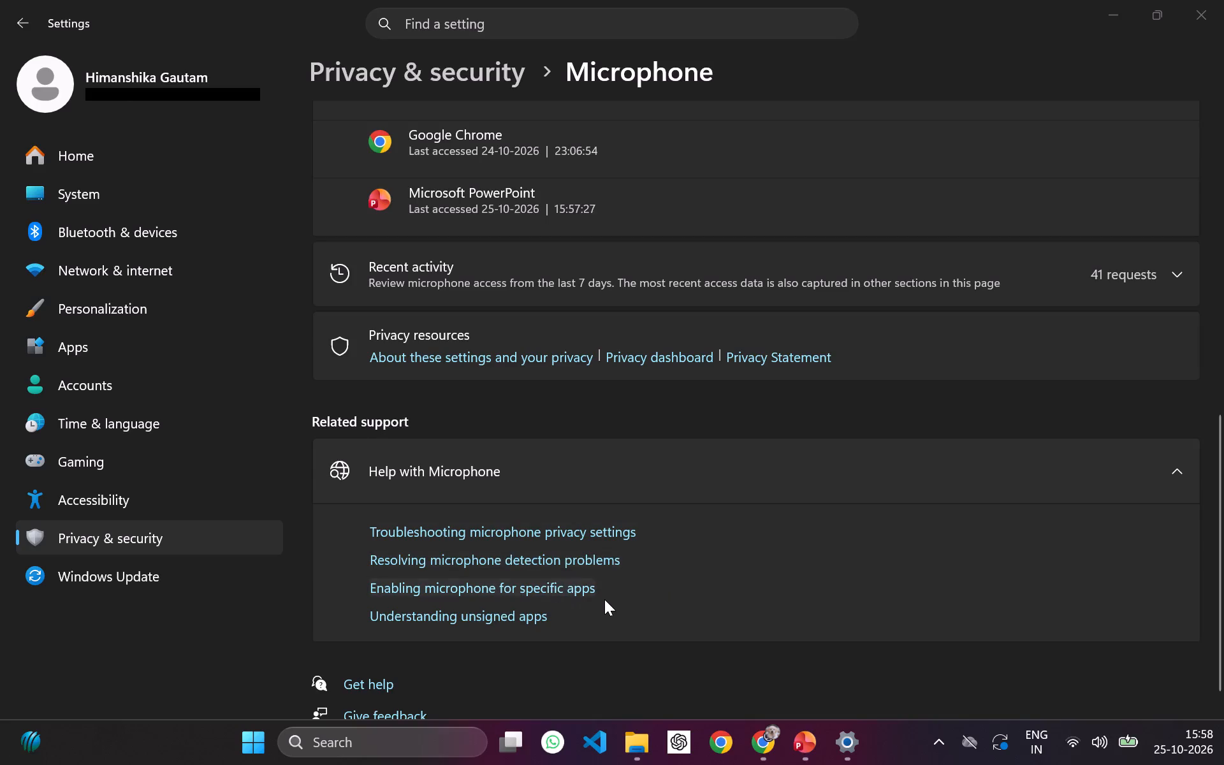
Re-examine the microphone access settings for apps and desktop apps, including the Microsoft PowerPoint entry.
{"action": "scroll", "coordinate": [604, 599], "scroll_direction": "up", "scroll_amount": 3}
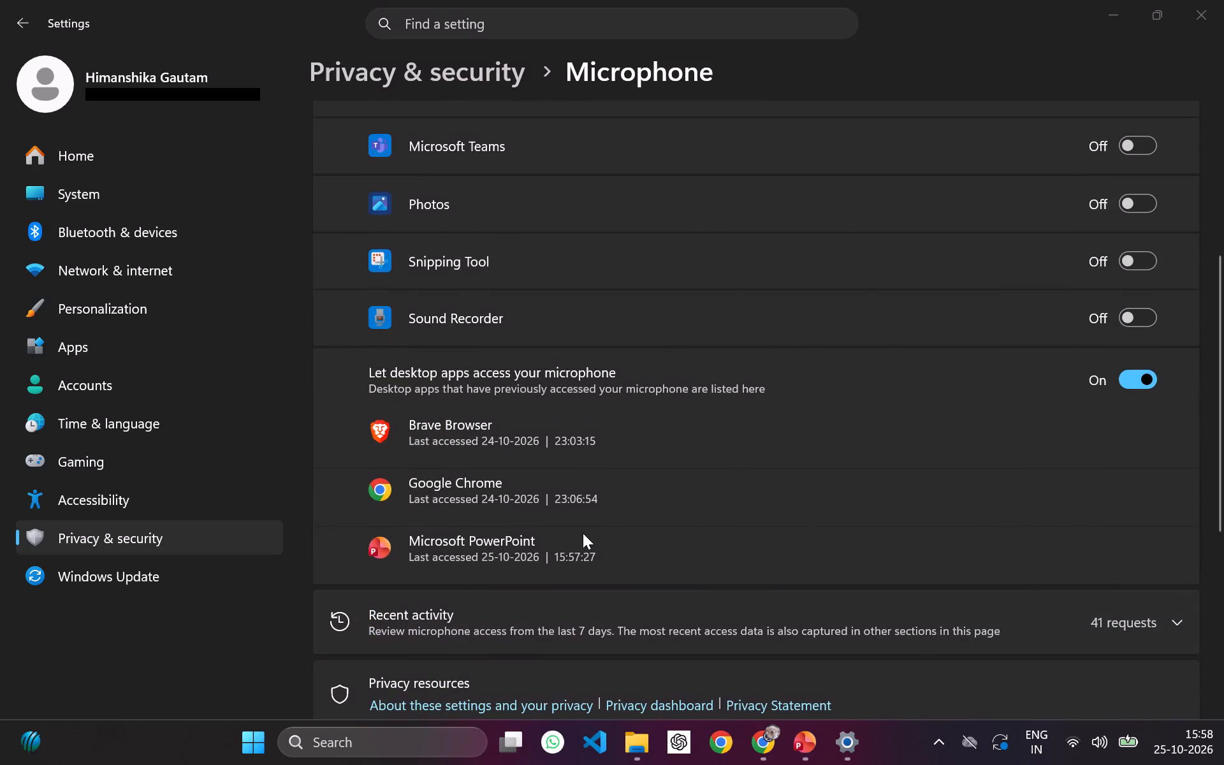
{"action": "left_click", "coordinate": [583, 533]}
{"action": "left_click", "coordinate": [432, 546]}
{"action": "left_click", "coordinate": [432, 546]}
{"action": "scroll", "coordinate": [432, 546], "scroll_direction": "up", "scroll_amount": 6}
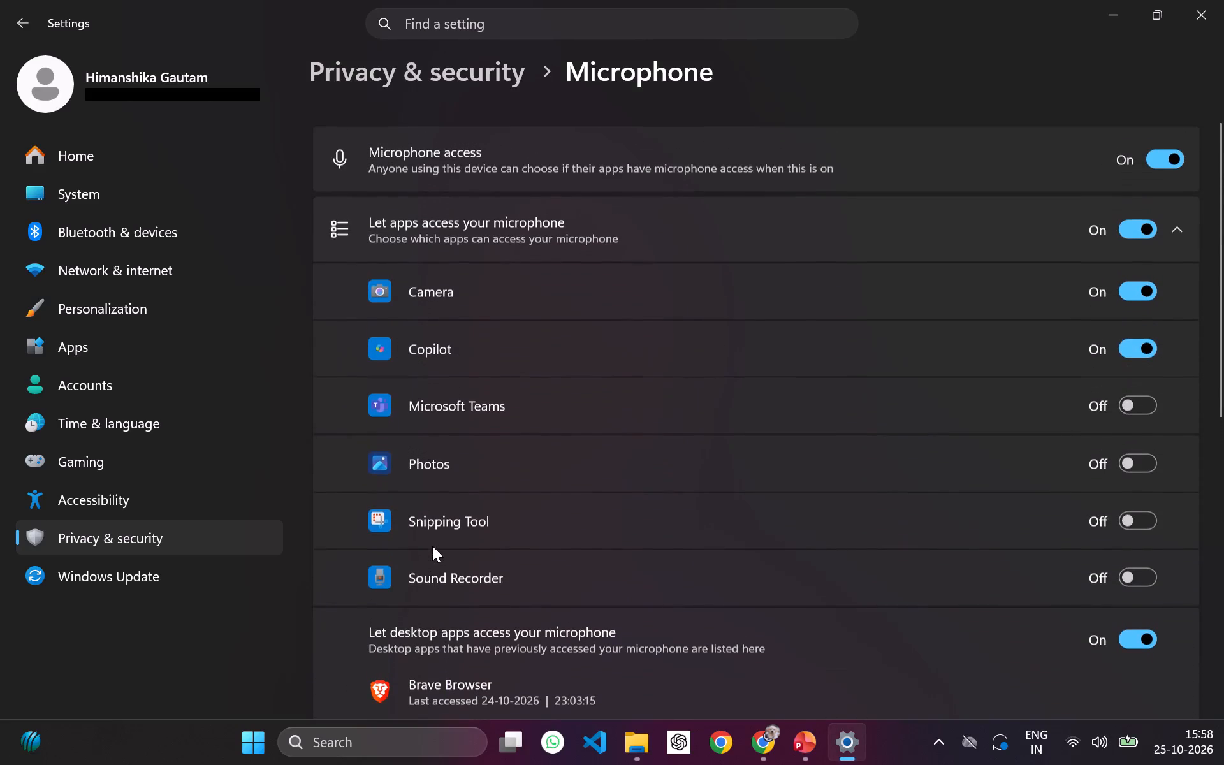
{"action": "scroll", "coordinate": [432, 546], "scroll_direction": "up", "scroll_amount": 1}
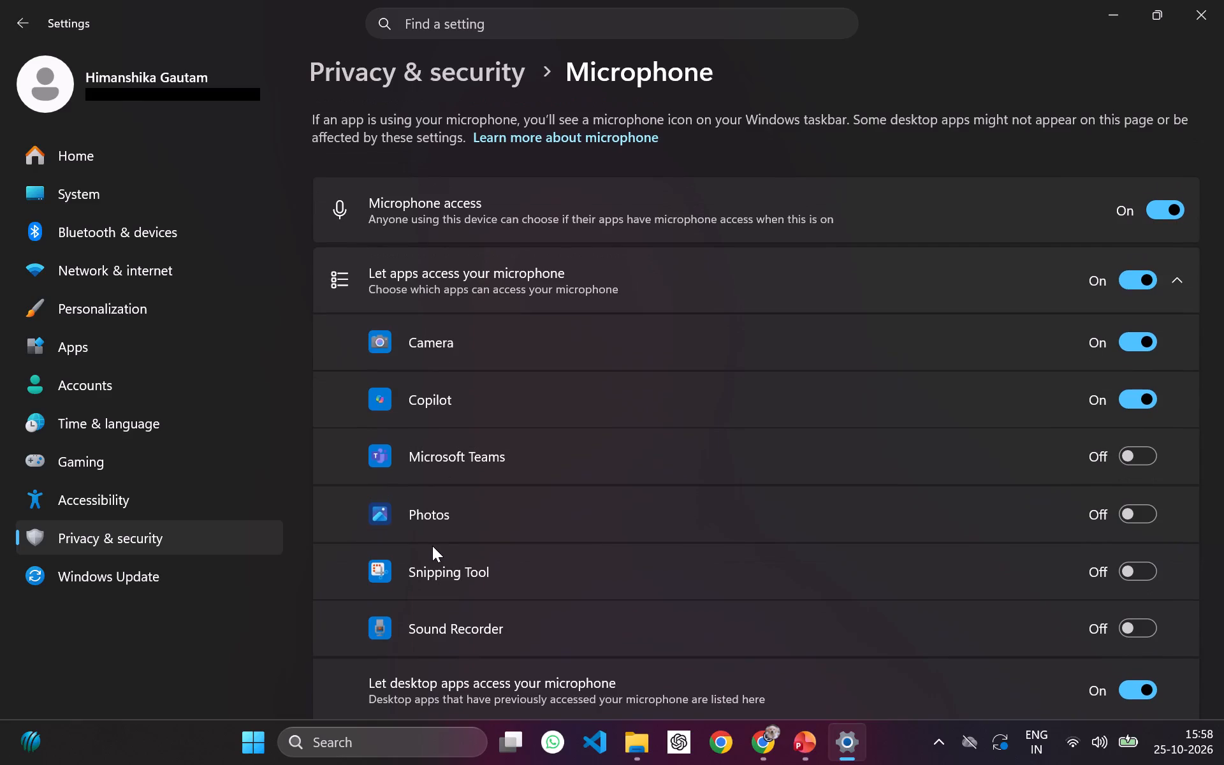
{"action": "scroll", "coordinate": [593, 152], "scroll_direction": "down", "scroll_amount": 6}
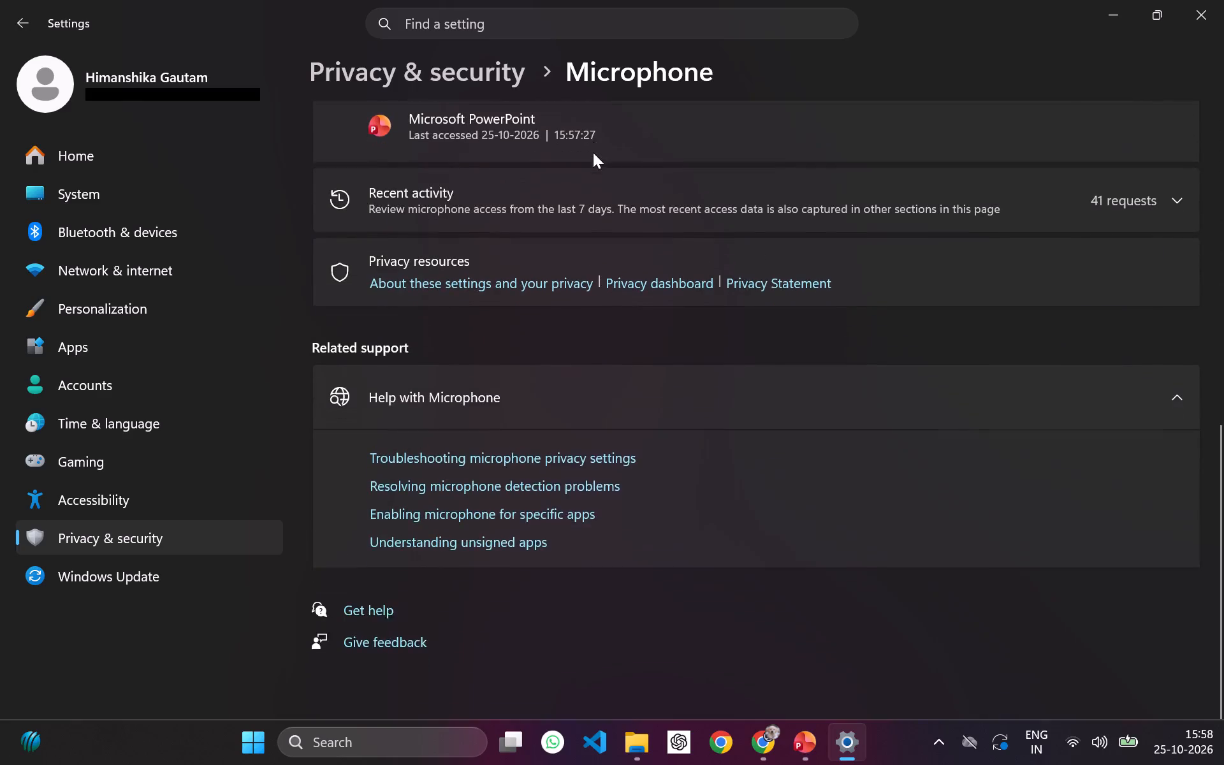
{"action": "scroll", "coordinate": [593, 152], "scroll_direction": "down", "scroll_amount": 3}
{"action": "scroll", "coordinate": [593, 152], "scroll_direction": "up", "scroll_amount": 2}
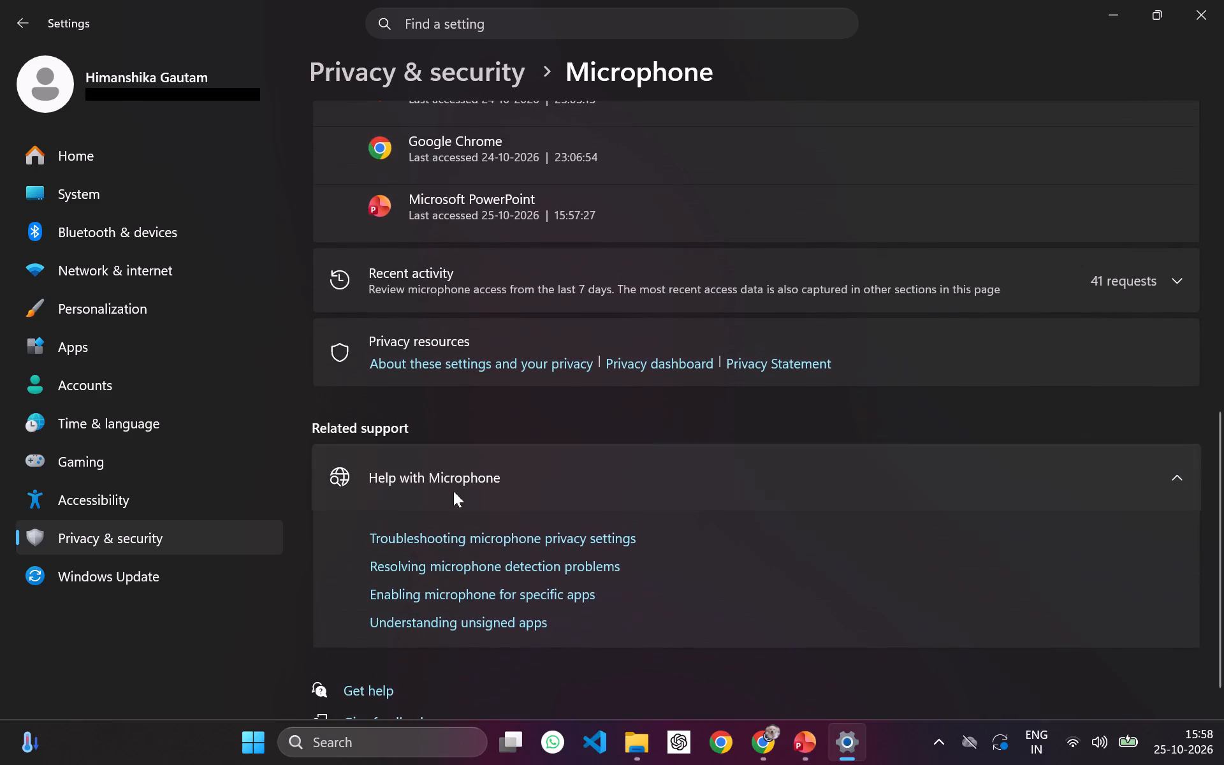
Open the "Resolving microphone detection problems" help in Microsoft Edge, read the full list of steps, and close the browser tabs.
{"action": "left_click", "coordinate": [533, 571]}
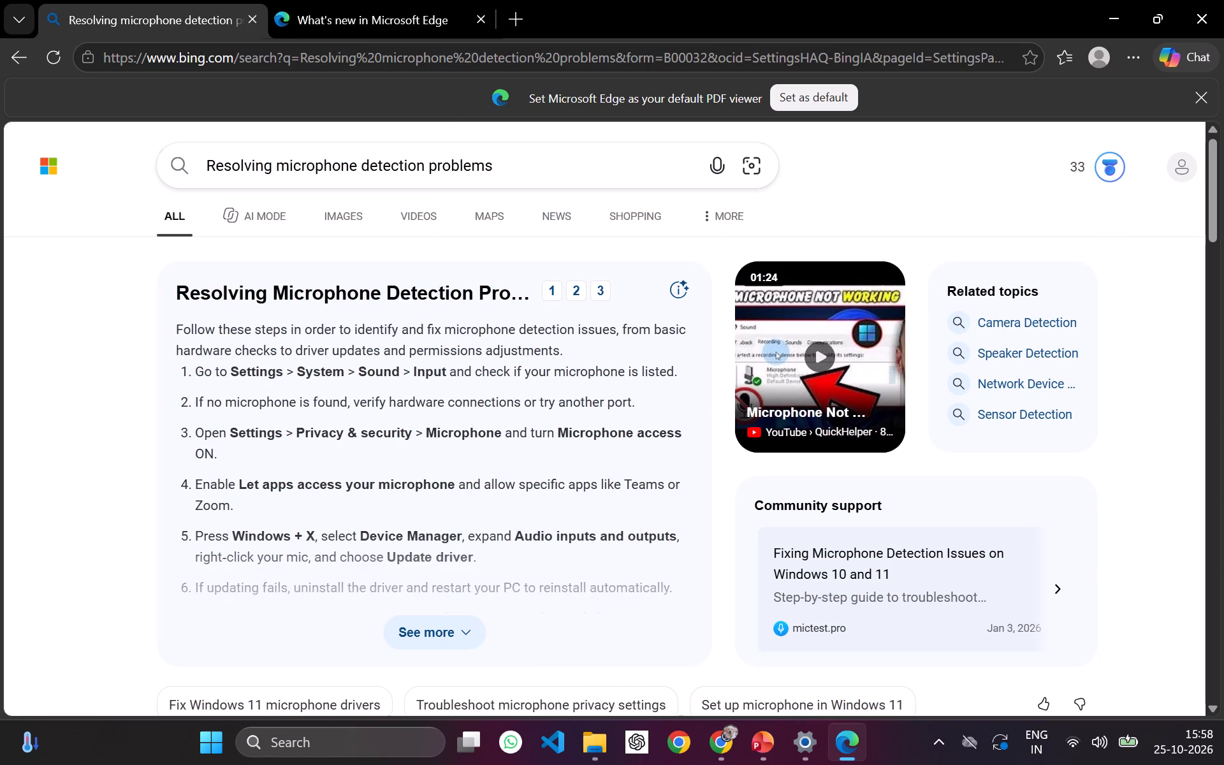
{"action": "left_click", "coordinate": [428, 625]}
{"action": "scroll", "coordinate": [428, 625], "scroll_direction": "down", "scroll_amount": 2}
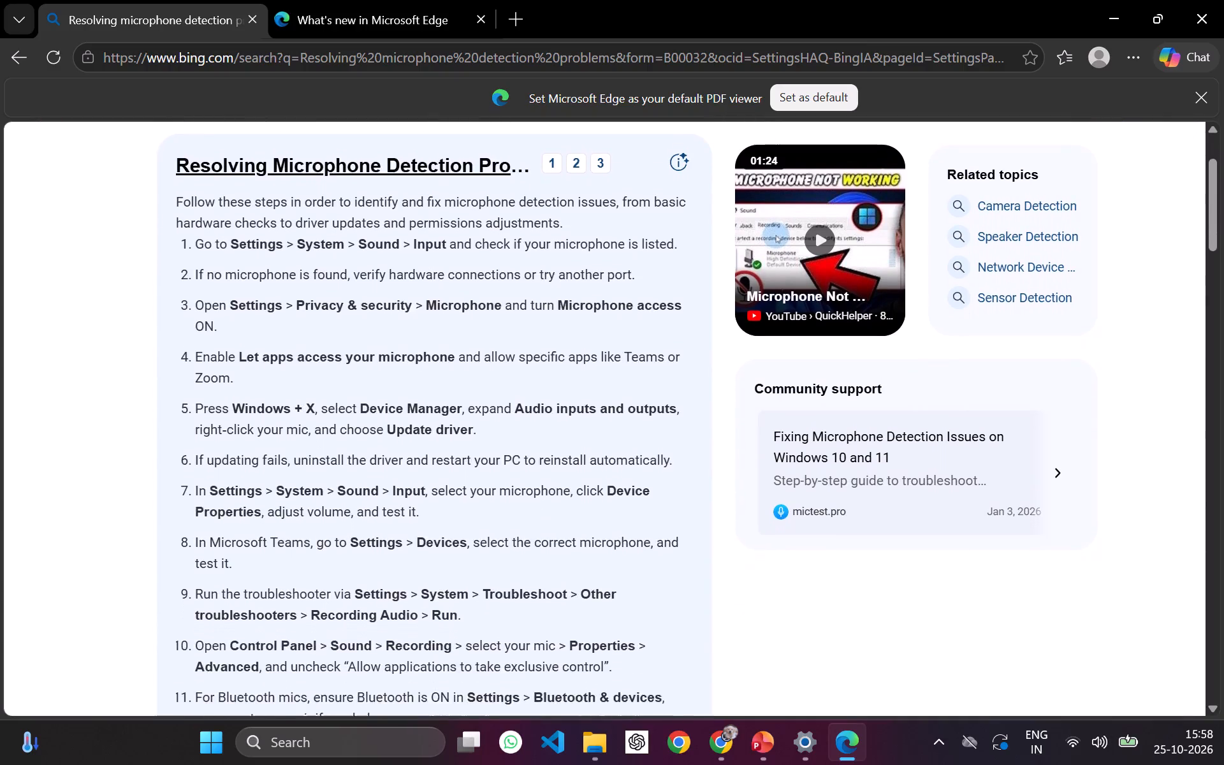
{"action": "scroll", "coordinate": [428, 625], "scroll_direction": "down", "scroll_amount": 7}
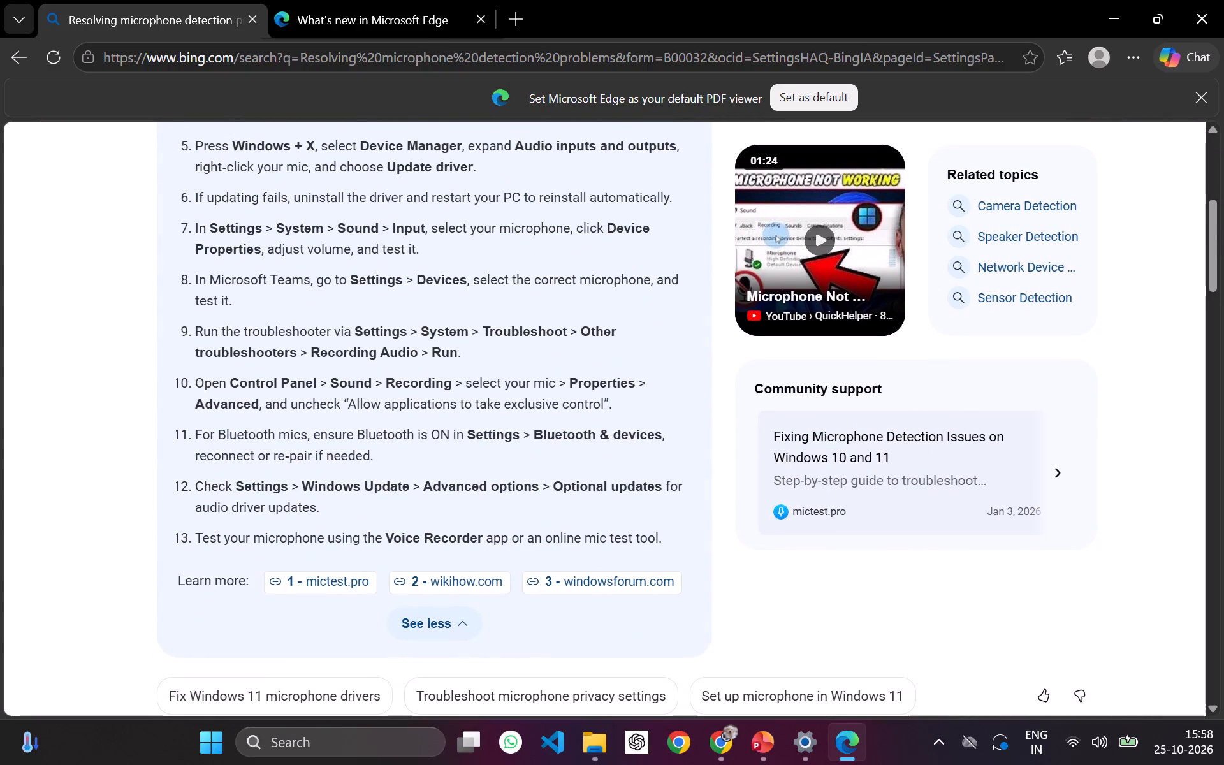
{"action": "left_click", "coordinate": [476, 22]}
{"action": "left_click", "coordinate": [249, 22]}
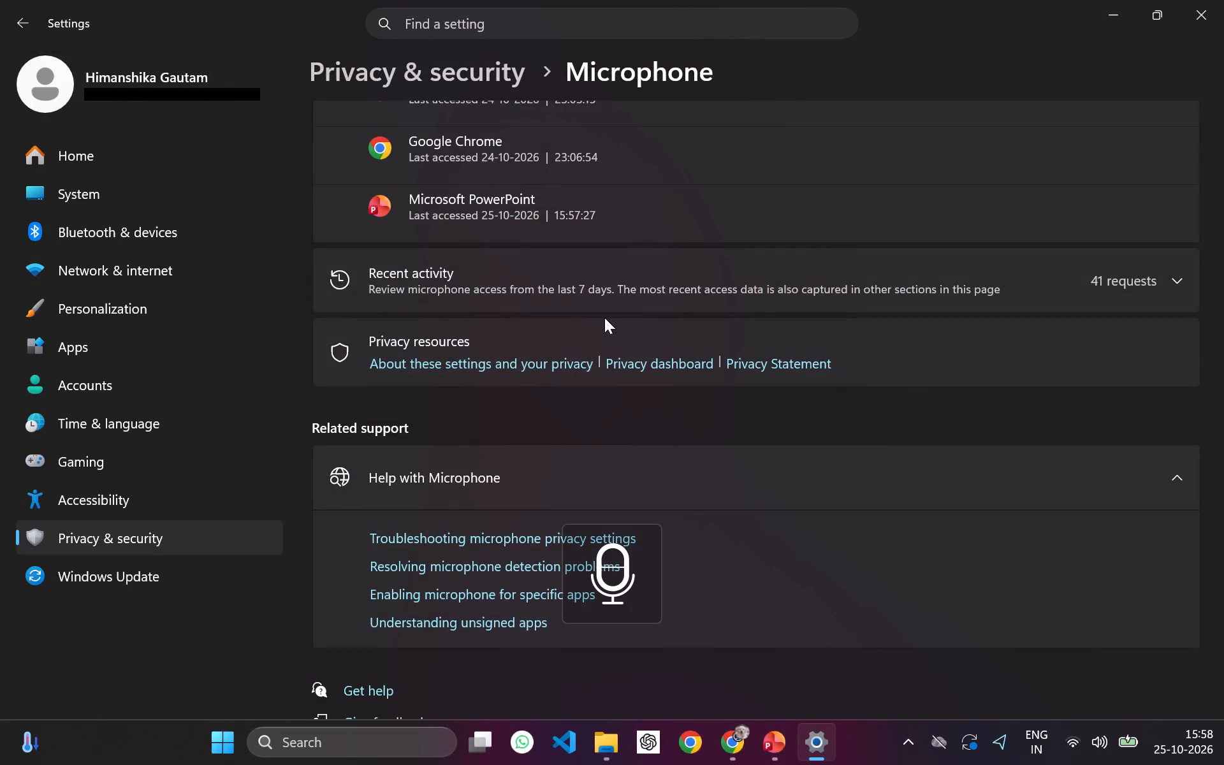
Look through the Windows quick settings, then return to Settings and re-examine the microphone access permissions for apps.
{"action": "left_click", "coordinate": [823, 739]}
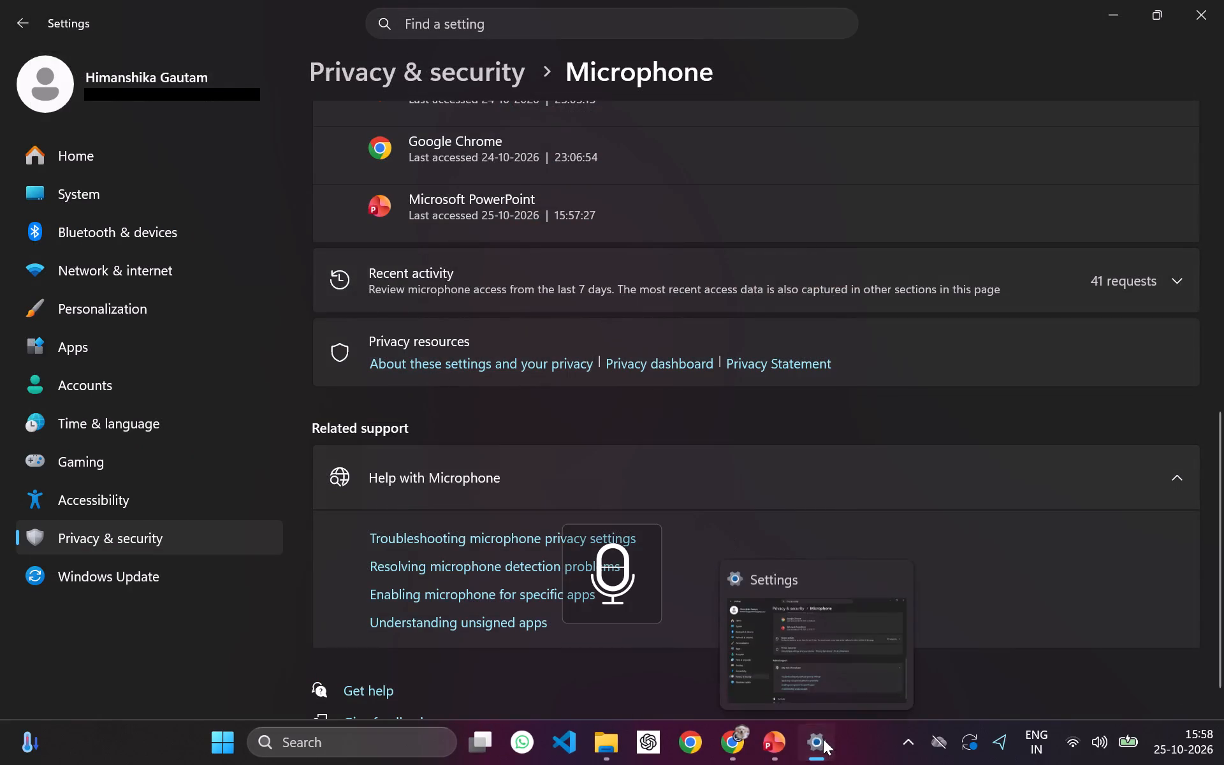
{"action": "left_click", "coordinate": [883, 761]}
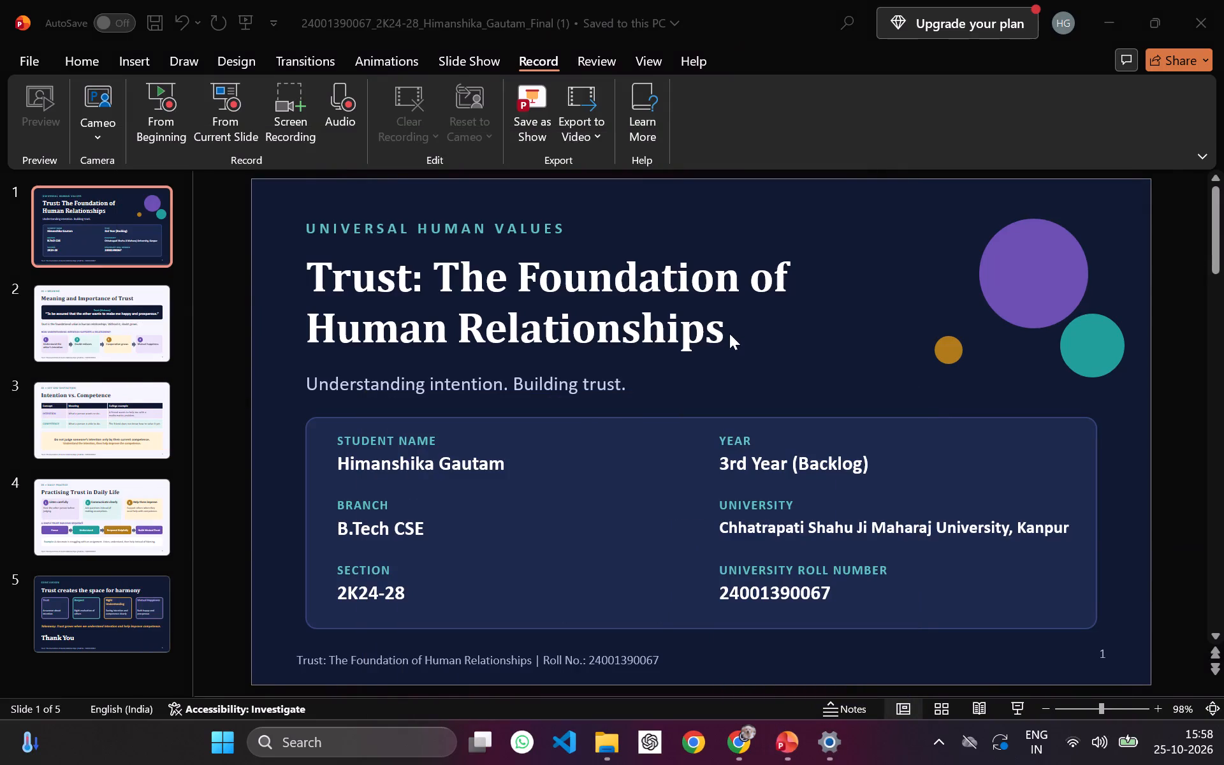
{"action": "left_click", "coordinate": [1064, 764]}
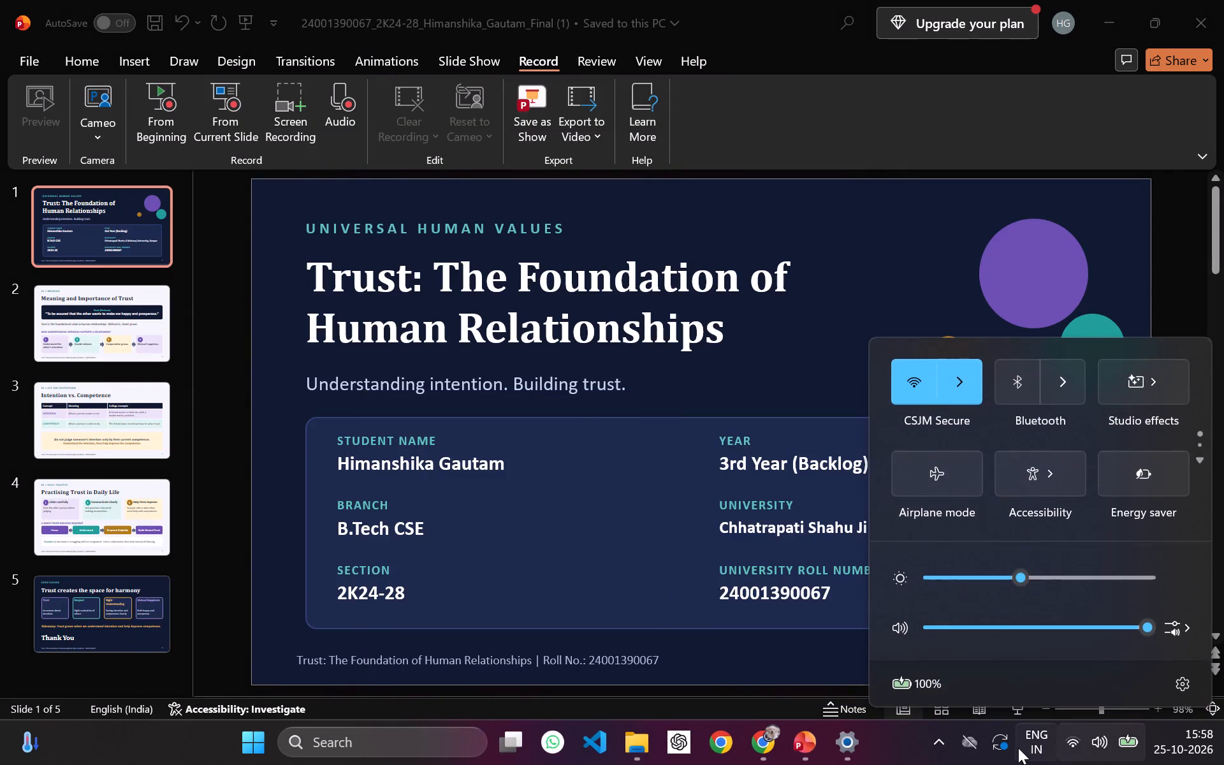
{"action": "scroll", "coordinate": [1126, 442], "scroll_direction": "down", "scroll_amount": 4}
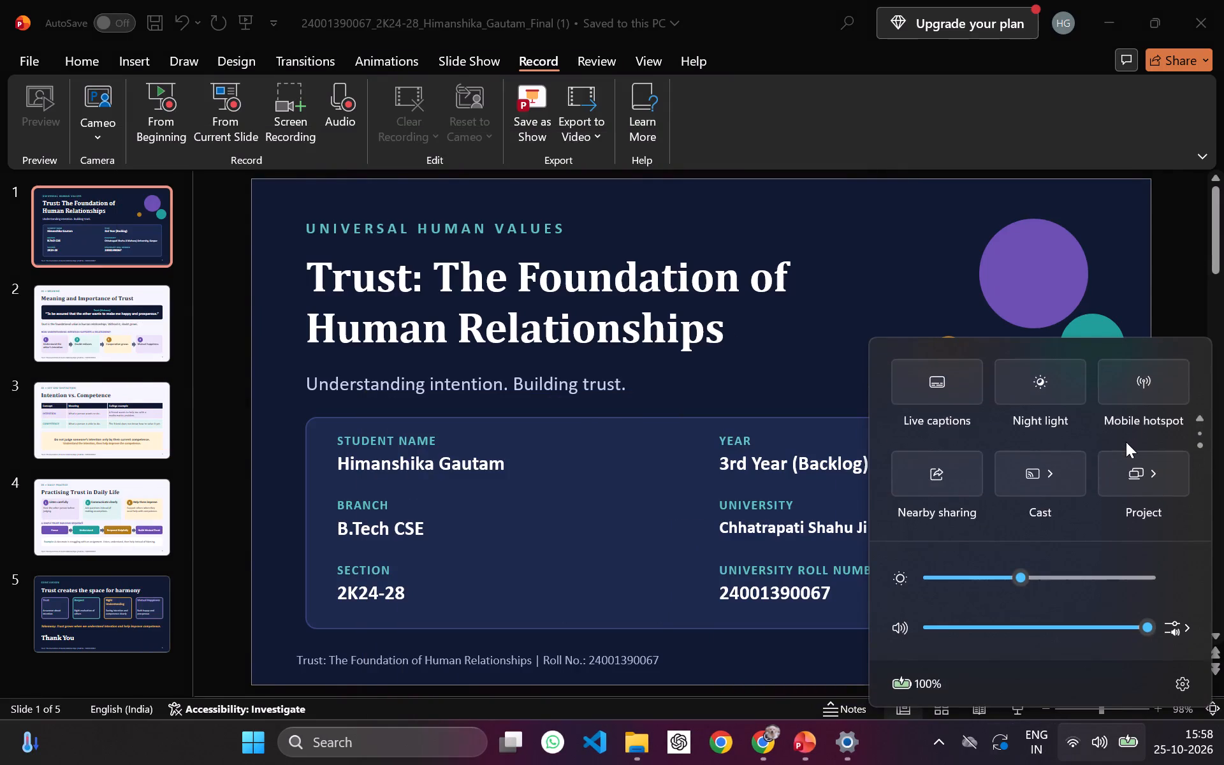
{"action": "scroll", "coordinate": [1126, 442], "scroll_direction": "down", "scroll_amount": 5}
{"action": "left_click", "coordinate": [1181, 682]}
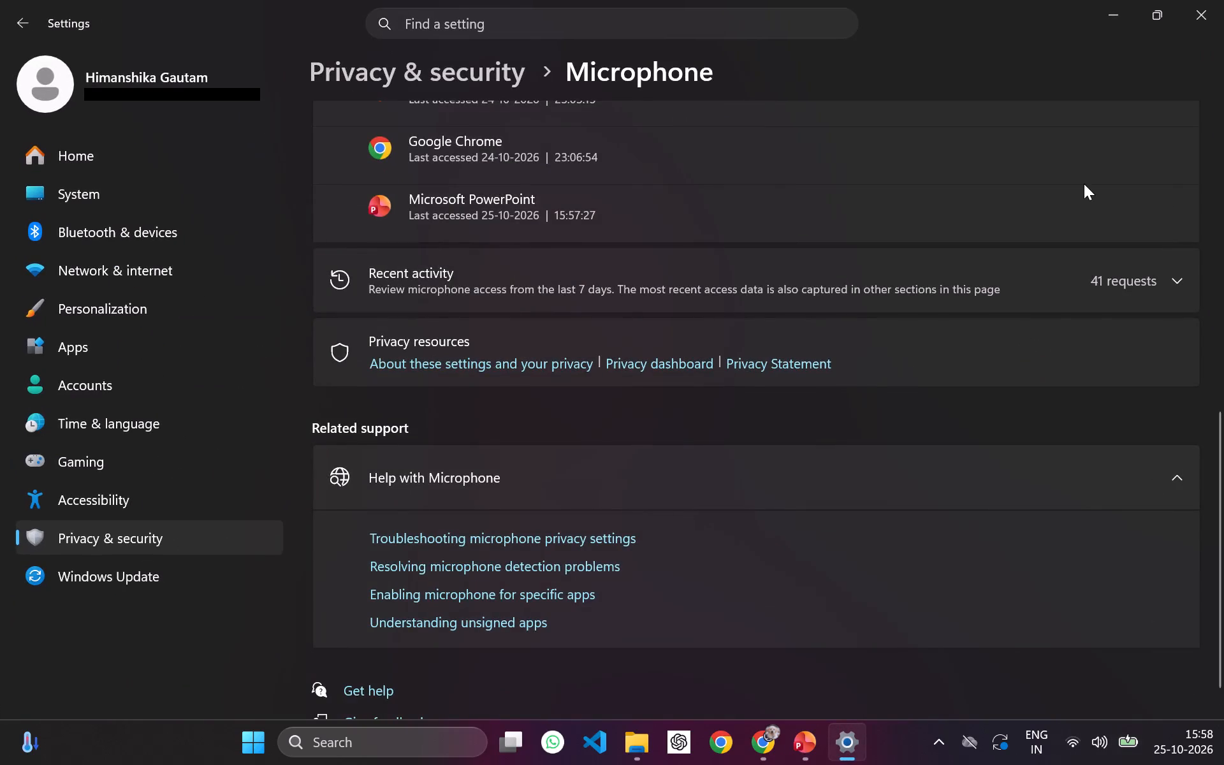
{"action": "scroll", "coordinate": [543, 290], "scroll_direction": "up", "scroll_amount": 6}
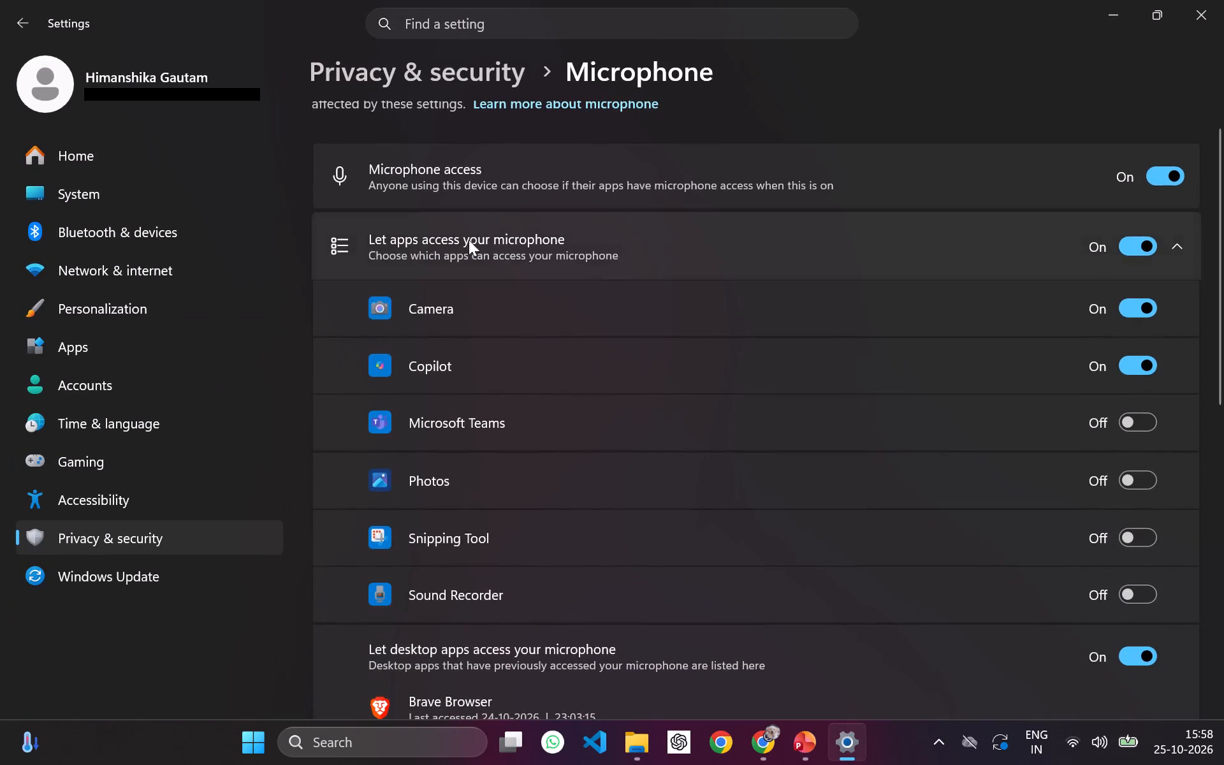
{"action": "scroll", "coordinate": [522, 577], "scroll_direction": "down", "scroll_amount": 5}
Search Windows for "sound", open the input sound device settings, and view the Microphone Array properties and its format options.
{"action": "left_click_drag", "start_coordinate": [379, 757], "coordinate": [377, 755]}
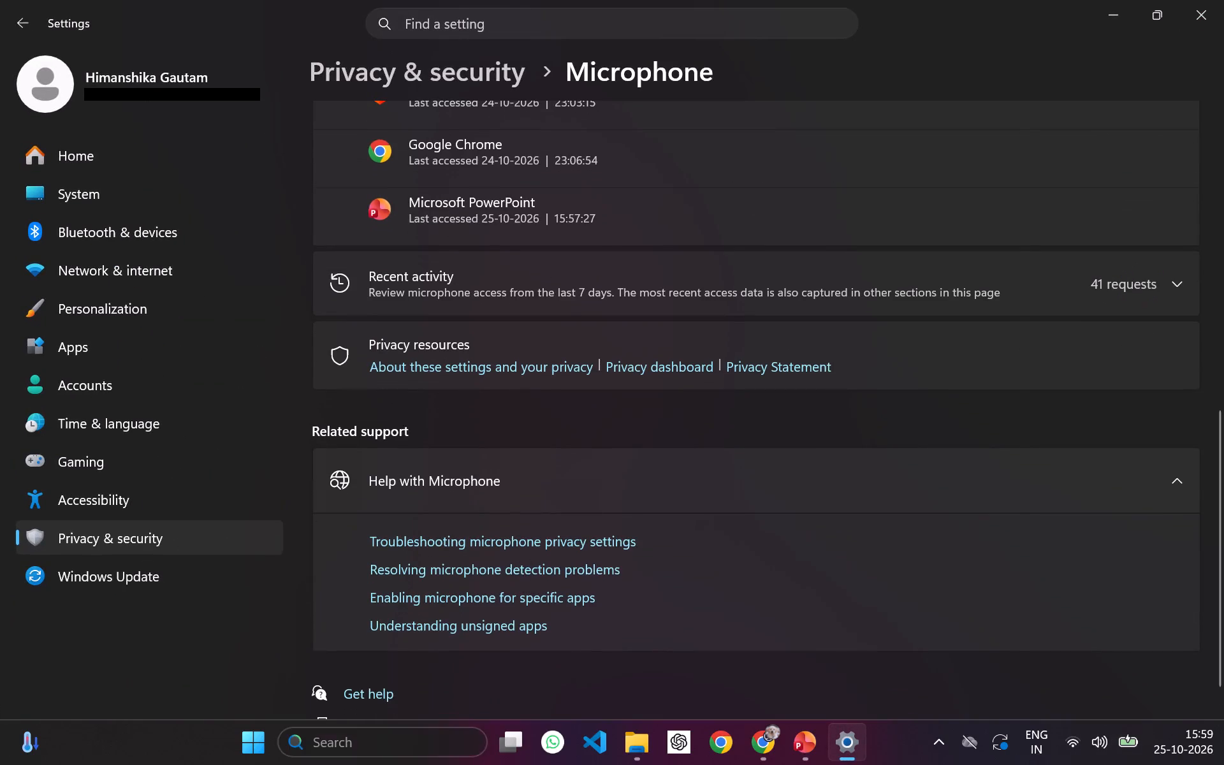
{"action": "left_click_drag", "start_coordinate": [377, 755], "coordinate": [373, 751]}
{"action": "type", "text": "sound"}
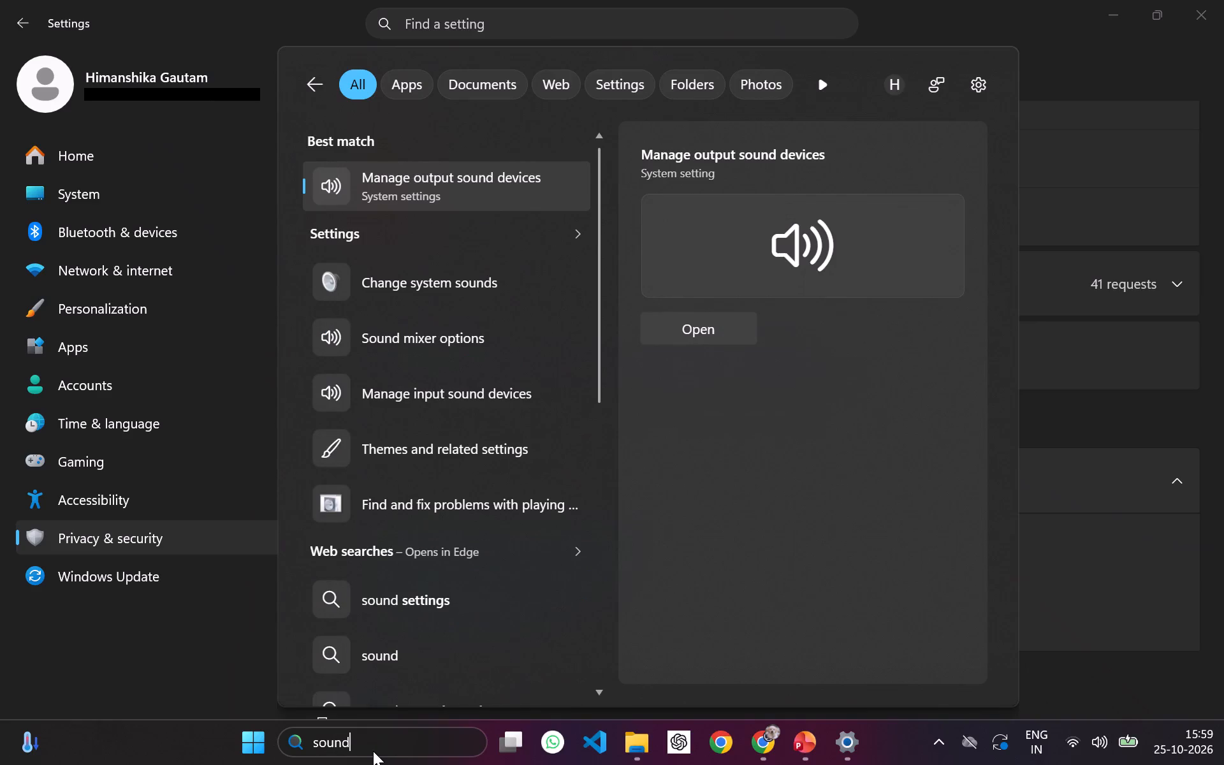
{"action": "key", "text": "BackSpace"}
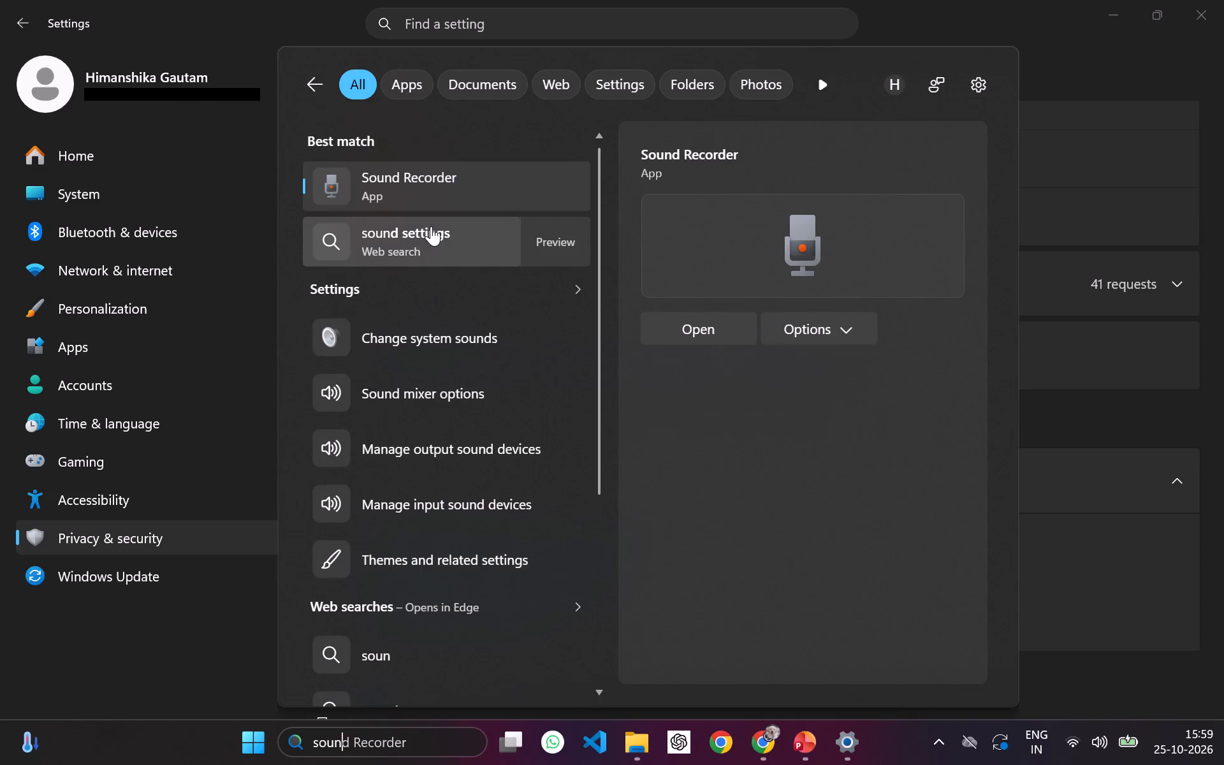
{"action": "left_click", "coordinate": [353, 492]}
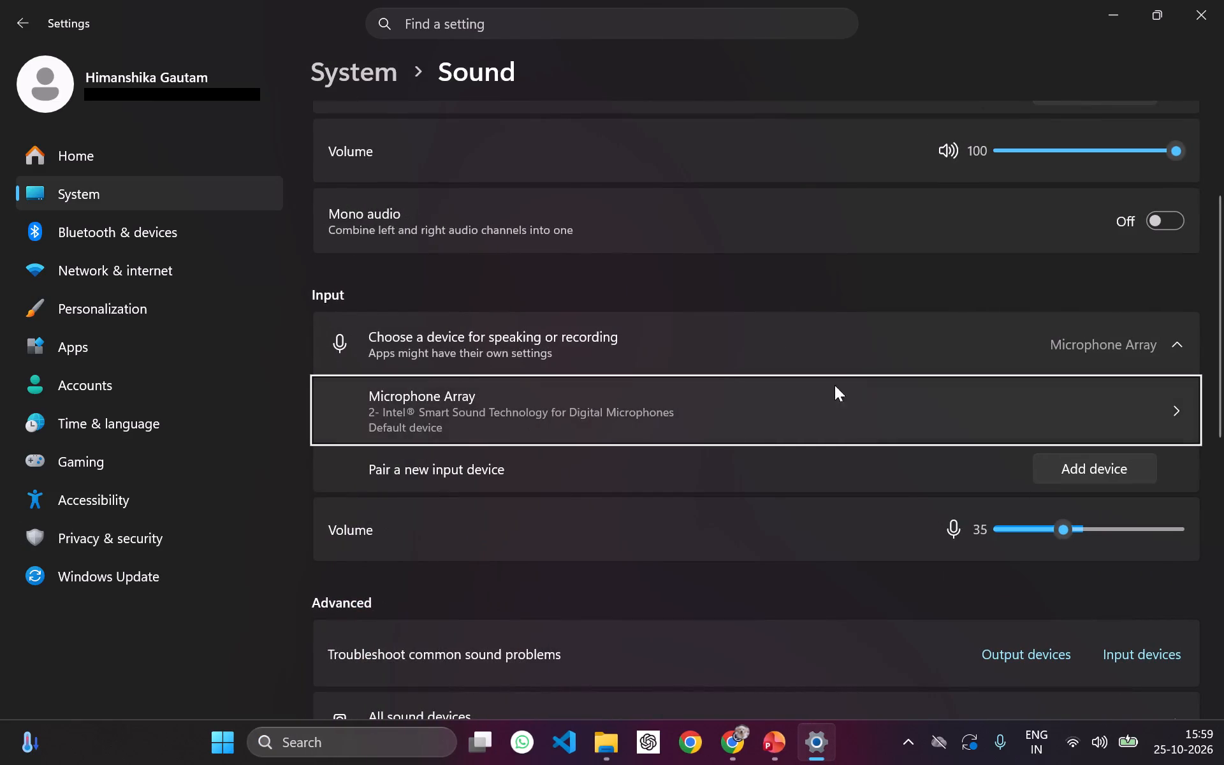
{"action": "left_click", "coordinate": [1174, 407]}
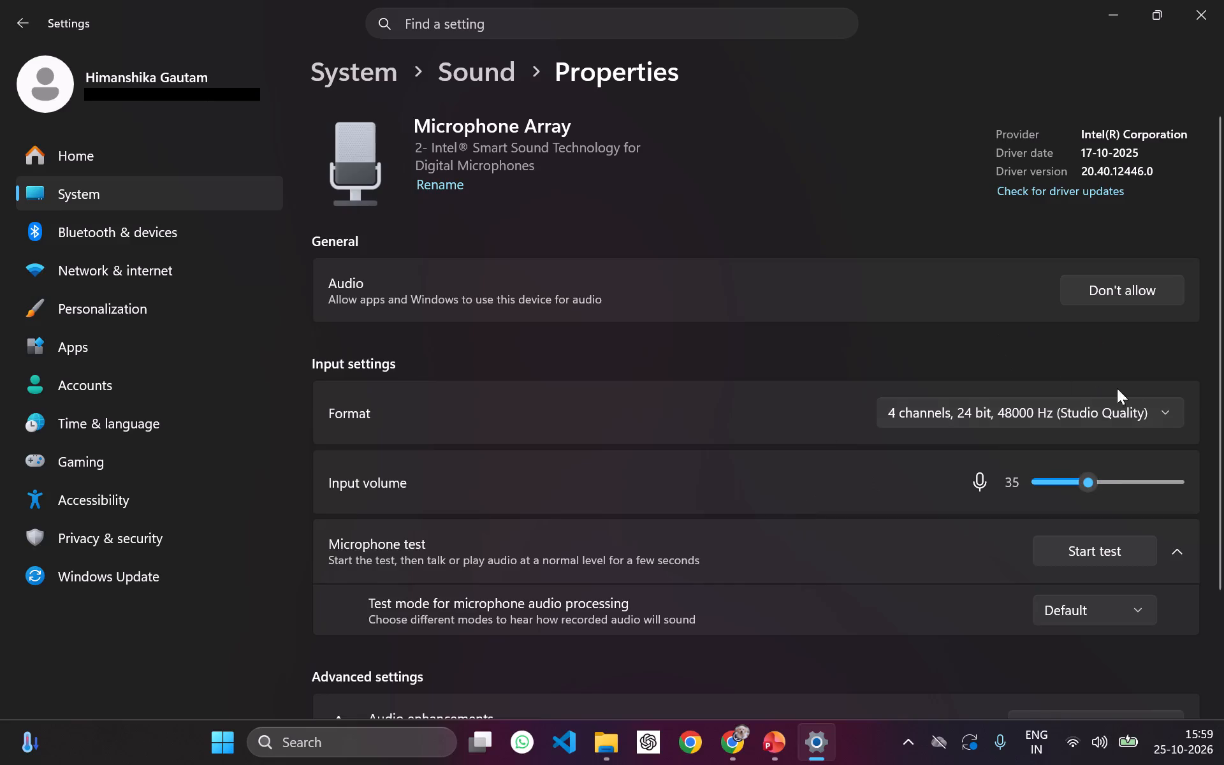
{"action": "left_click", "coordinate": [1163, 410]}
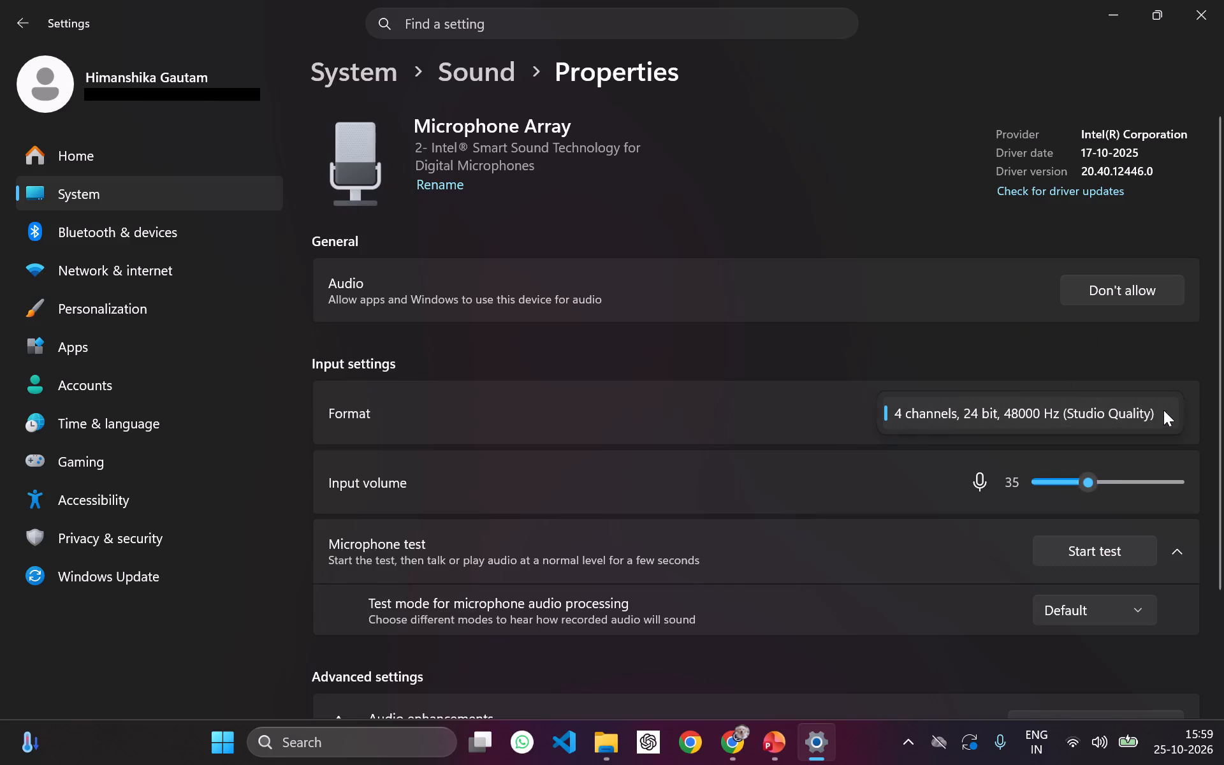
{"action": "left_click", "coordinate": [1163, 411]}
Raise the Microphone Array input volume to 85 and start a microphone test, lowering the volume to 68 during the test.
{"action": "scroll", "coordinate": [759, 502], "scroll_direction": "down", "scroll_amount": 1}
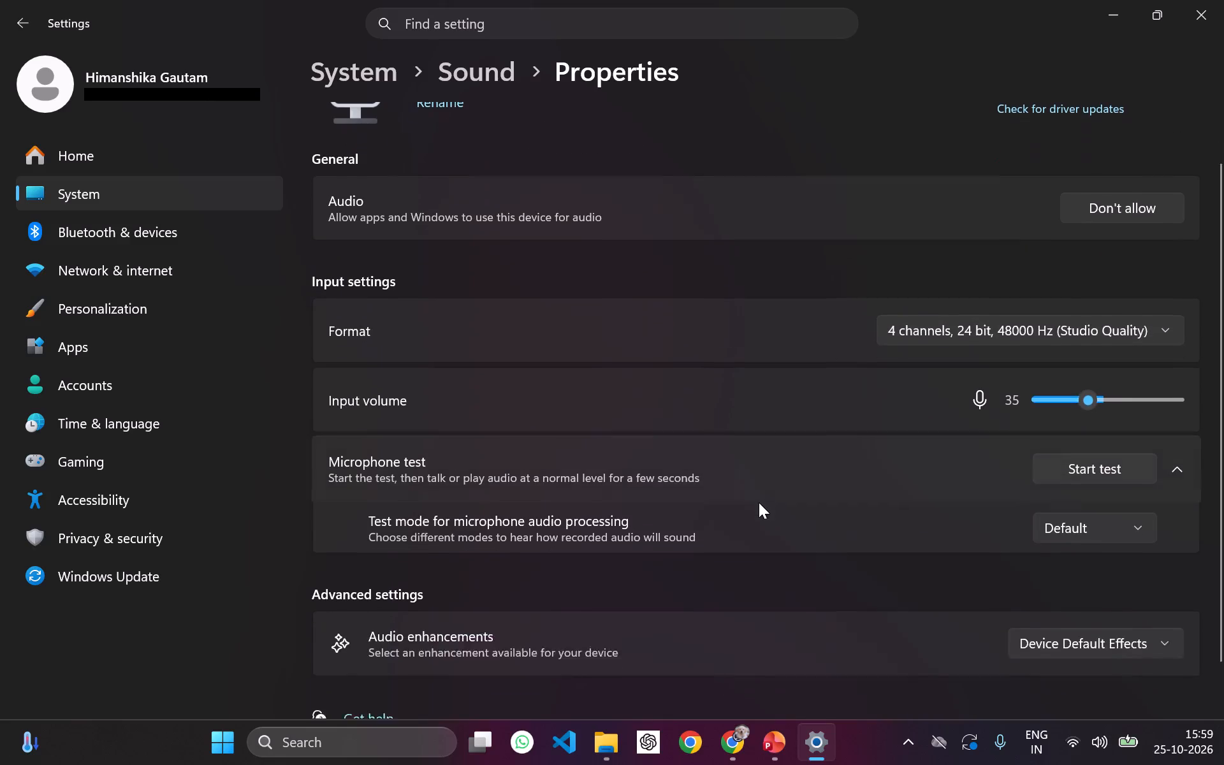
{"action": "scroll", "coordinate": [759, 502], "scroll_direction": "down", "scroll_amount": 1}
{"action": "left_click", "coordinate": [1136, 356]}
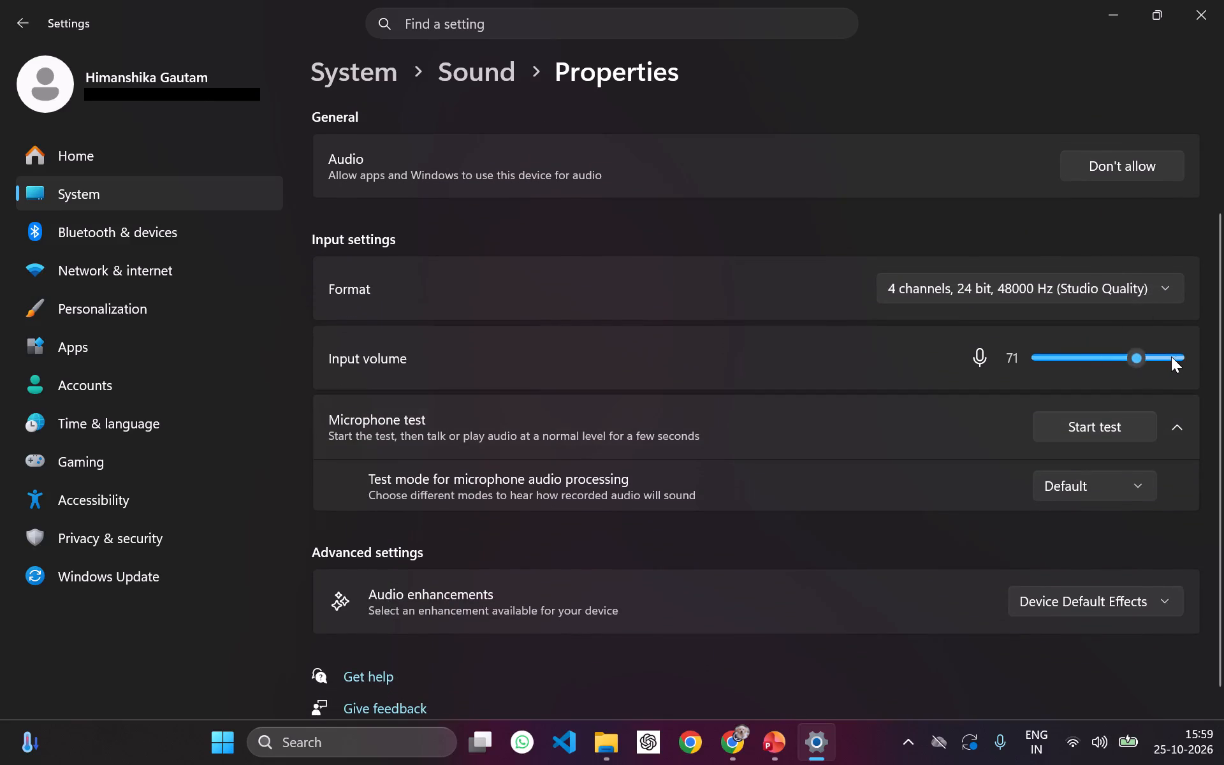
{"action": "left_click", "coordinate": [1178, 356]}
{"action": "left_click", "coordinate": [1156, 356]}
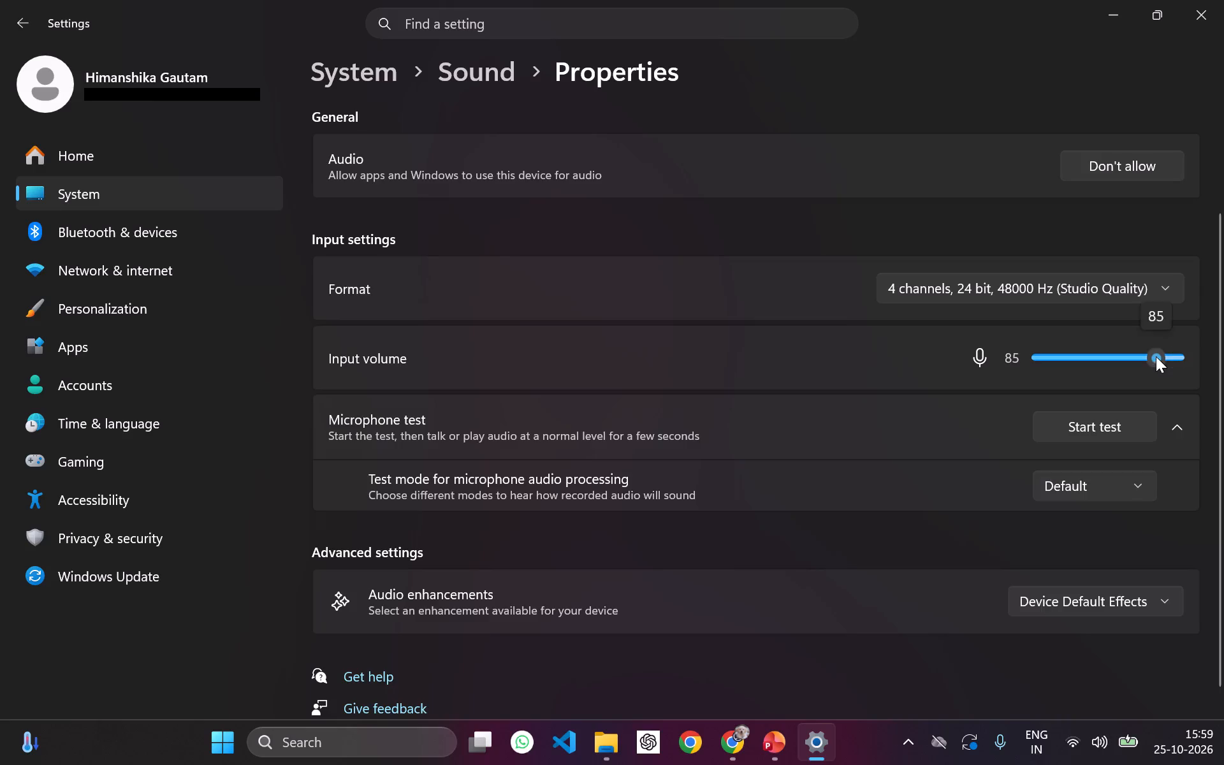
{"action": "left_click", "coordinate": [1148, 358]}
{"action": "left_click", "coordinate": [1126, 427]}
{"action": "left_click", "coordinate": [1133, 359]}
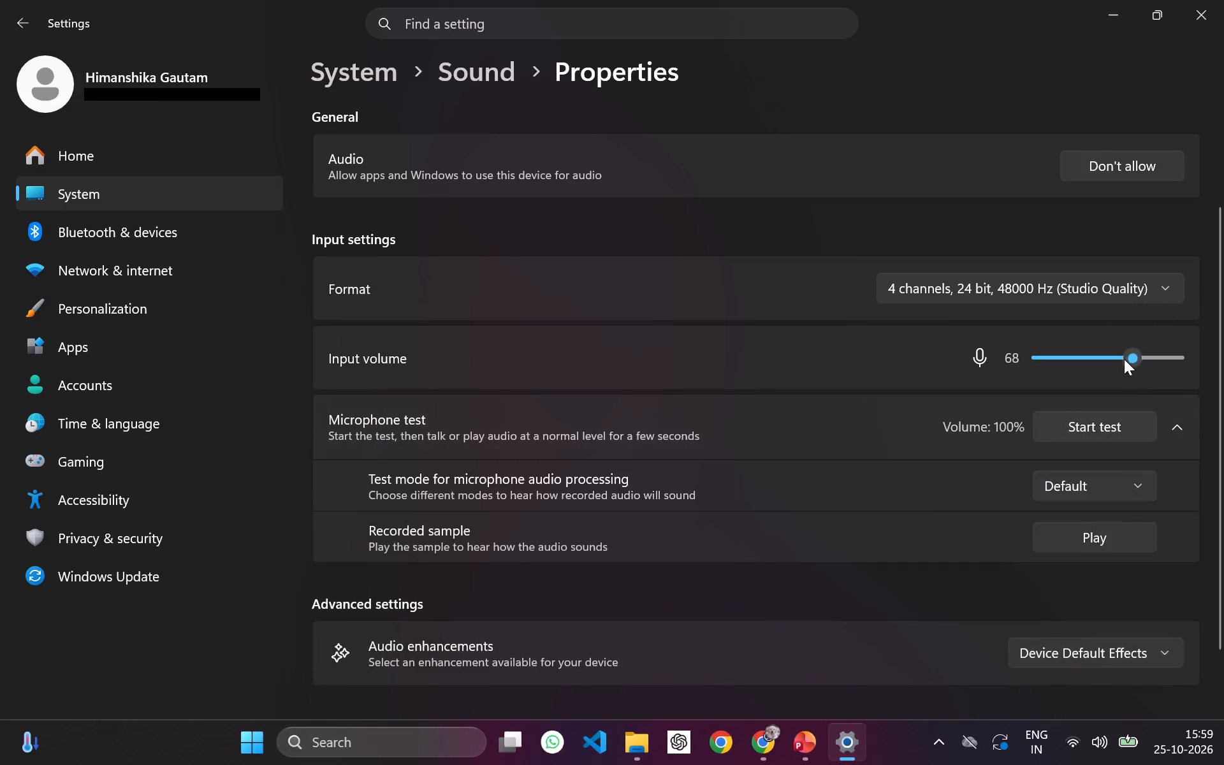
Set the microphone test mode for audio processing to Communications and play back the recorded sample.
{"action": "left_click", "coordinate": [1111, 483]}
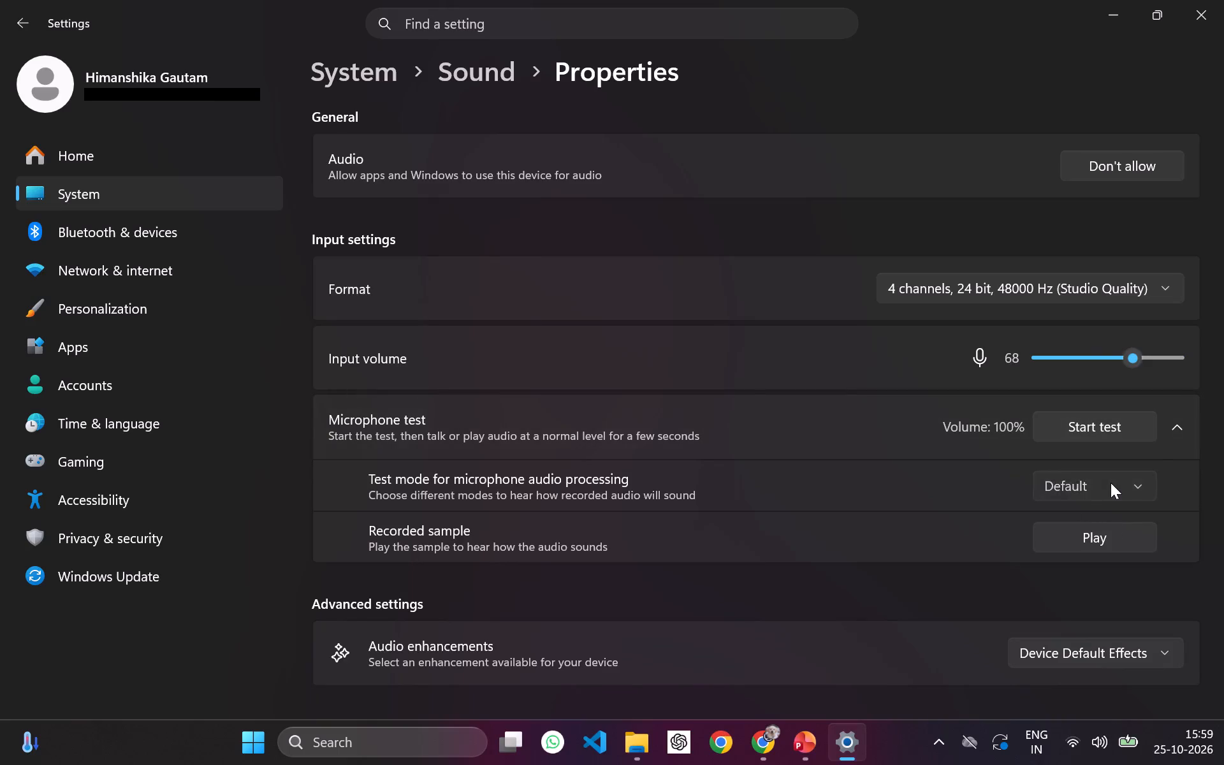
{"action": "left_click", "coordinate": [1110, 523]}
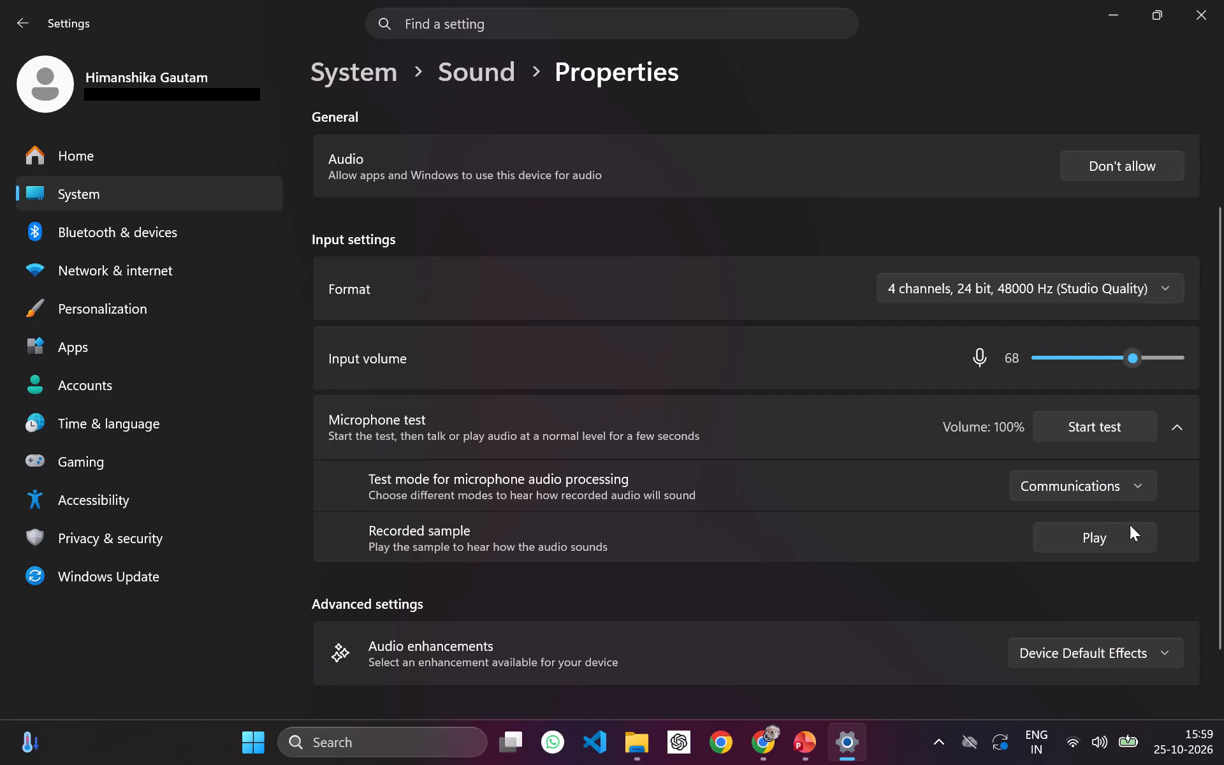
{"action": "left_click", "coordinate": [1103, 535]}
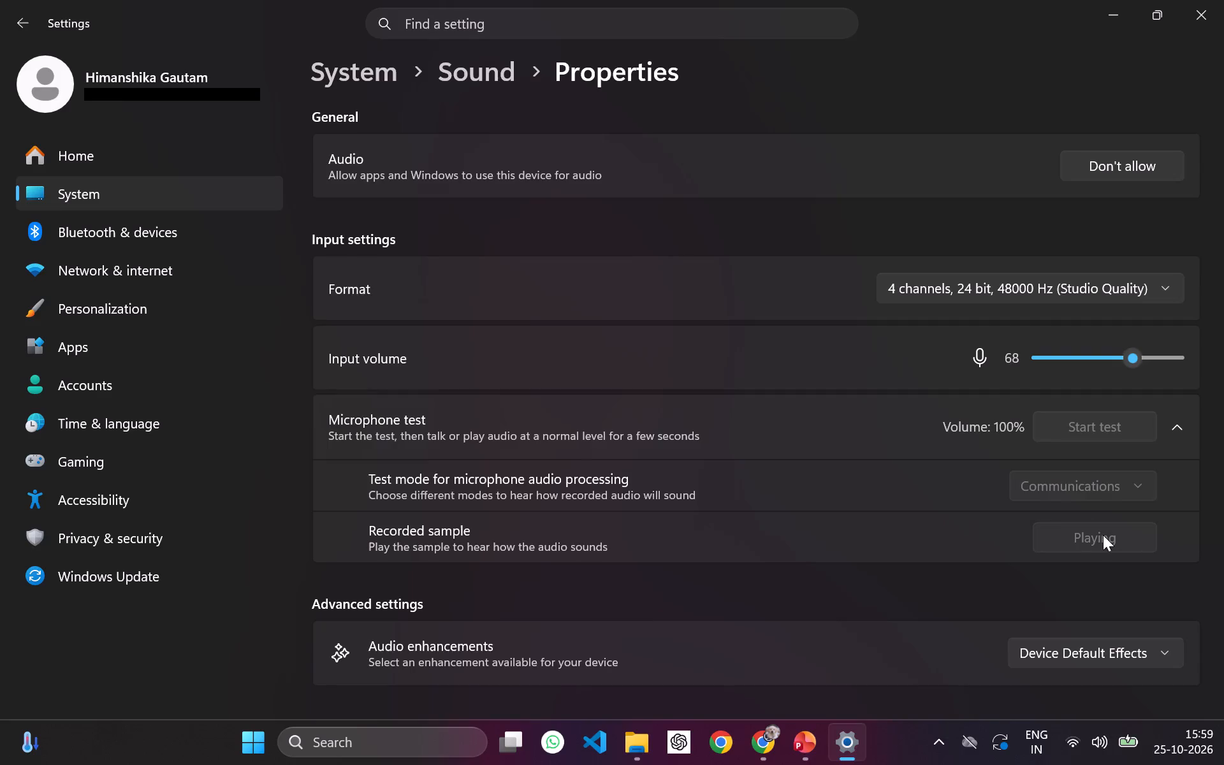
{"action": "left_click", "coordinate": [1089, 541]}
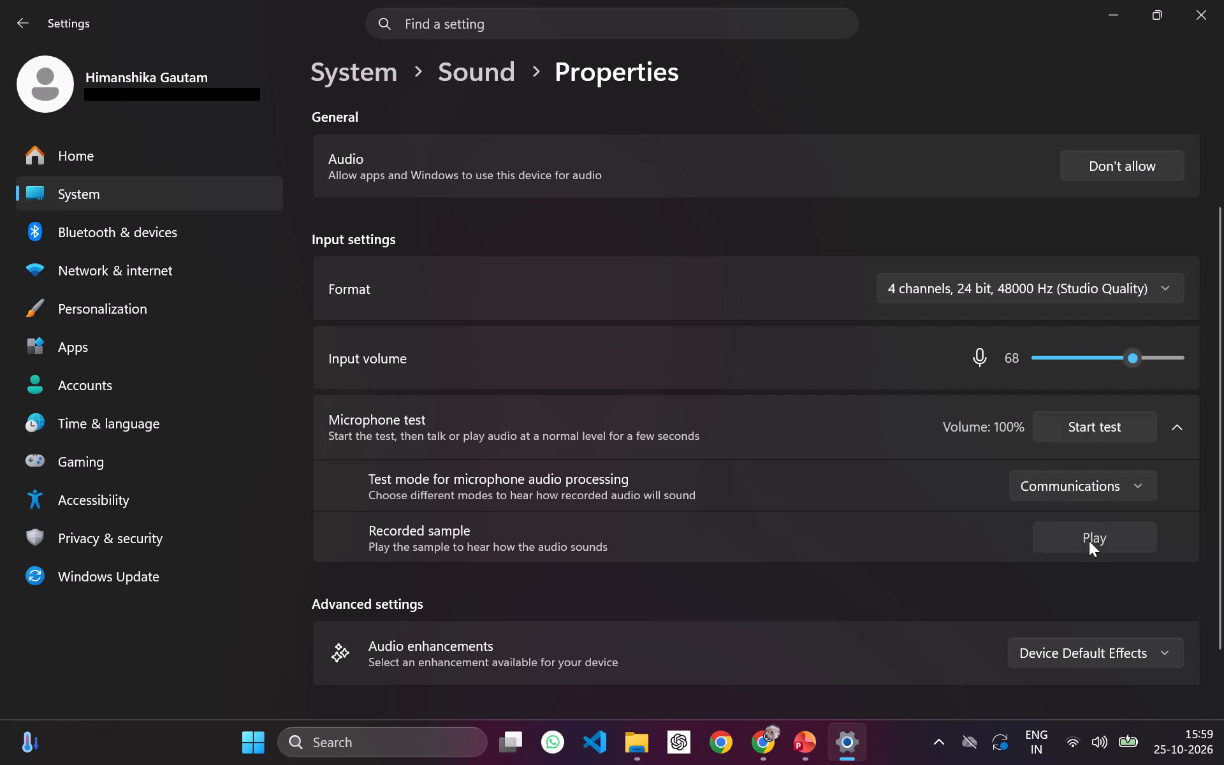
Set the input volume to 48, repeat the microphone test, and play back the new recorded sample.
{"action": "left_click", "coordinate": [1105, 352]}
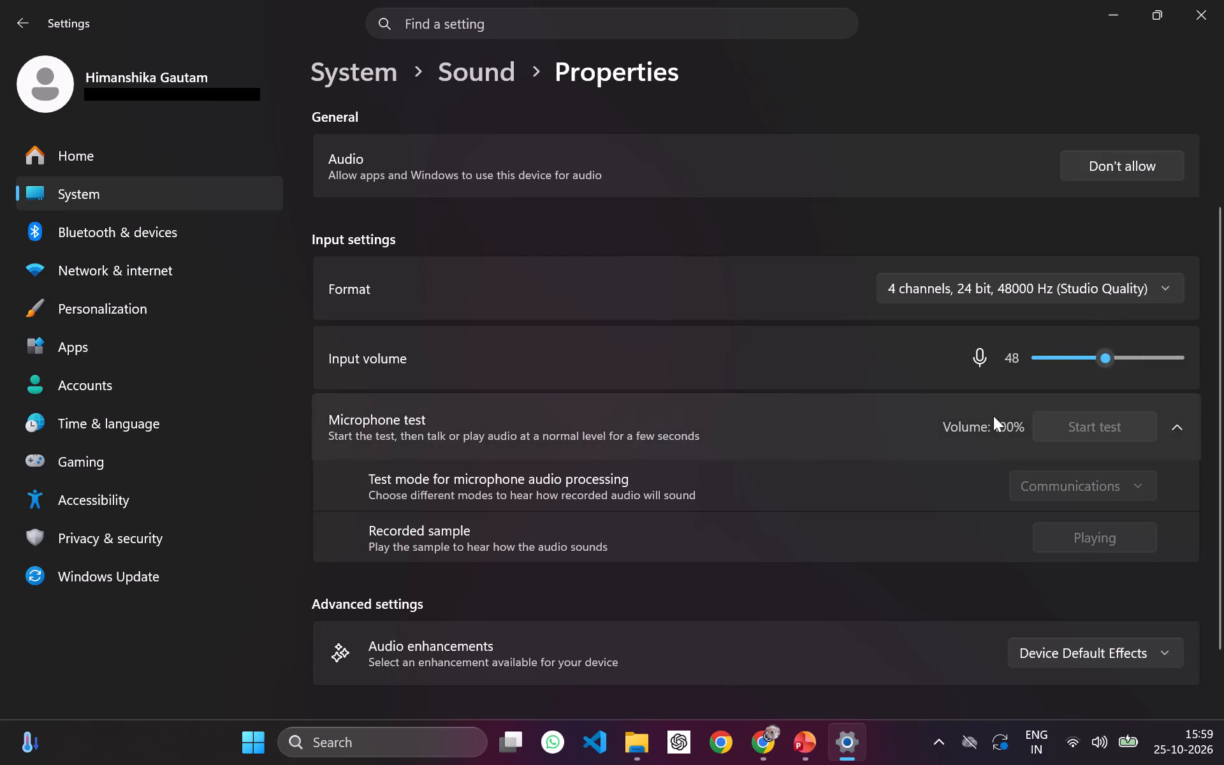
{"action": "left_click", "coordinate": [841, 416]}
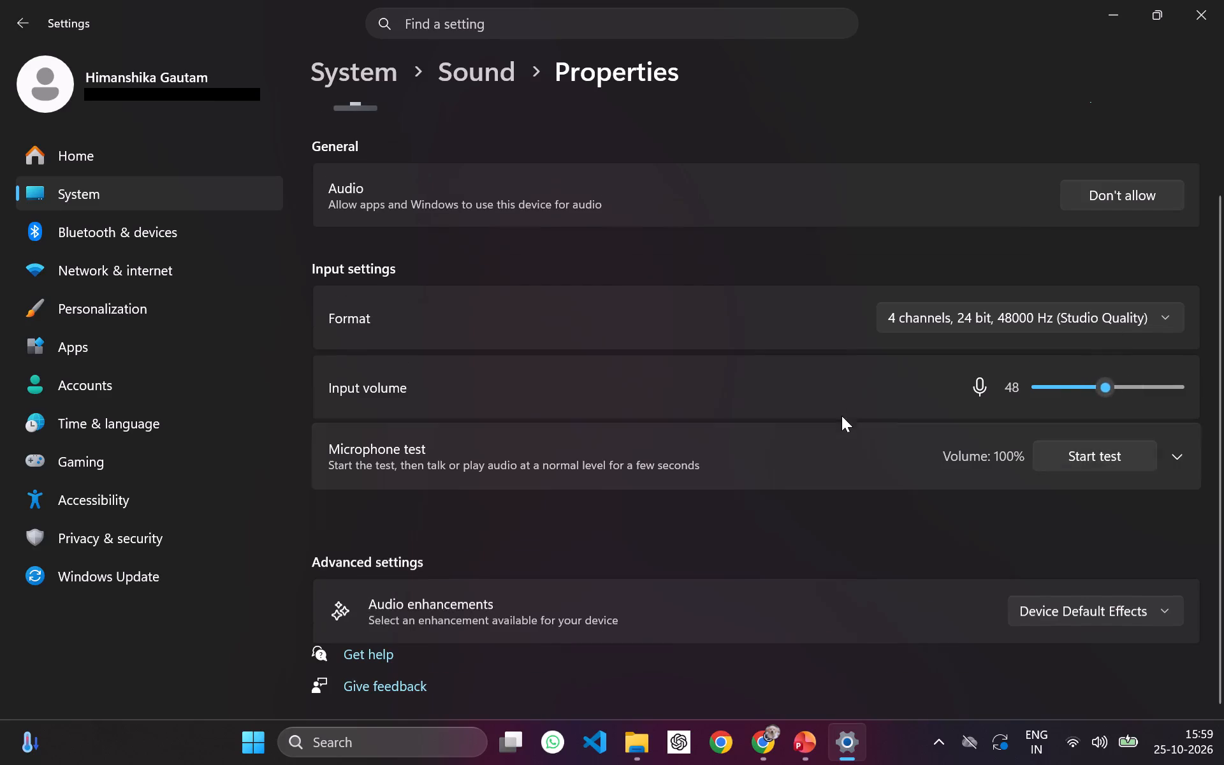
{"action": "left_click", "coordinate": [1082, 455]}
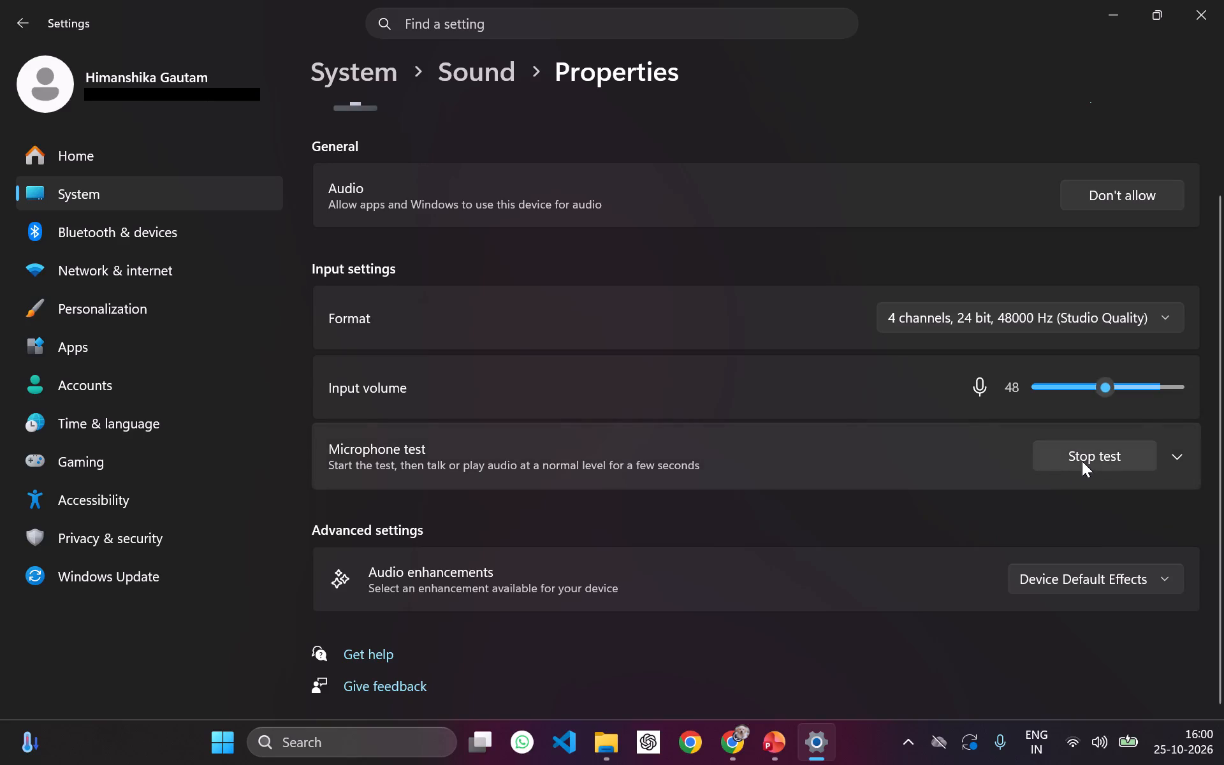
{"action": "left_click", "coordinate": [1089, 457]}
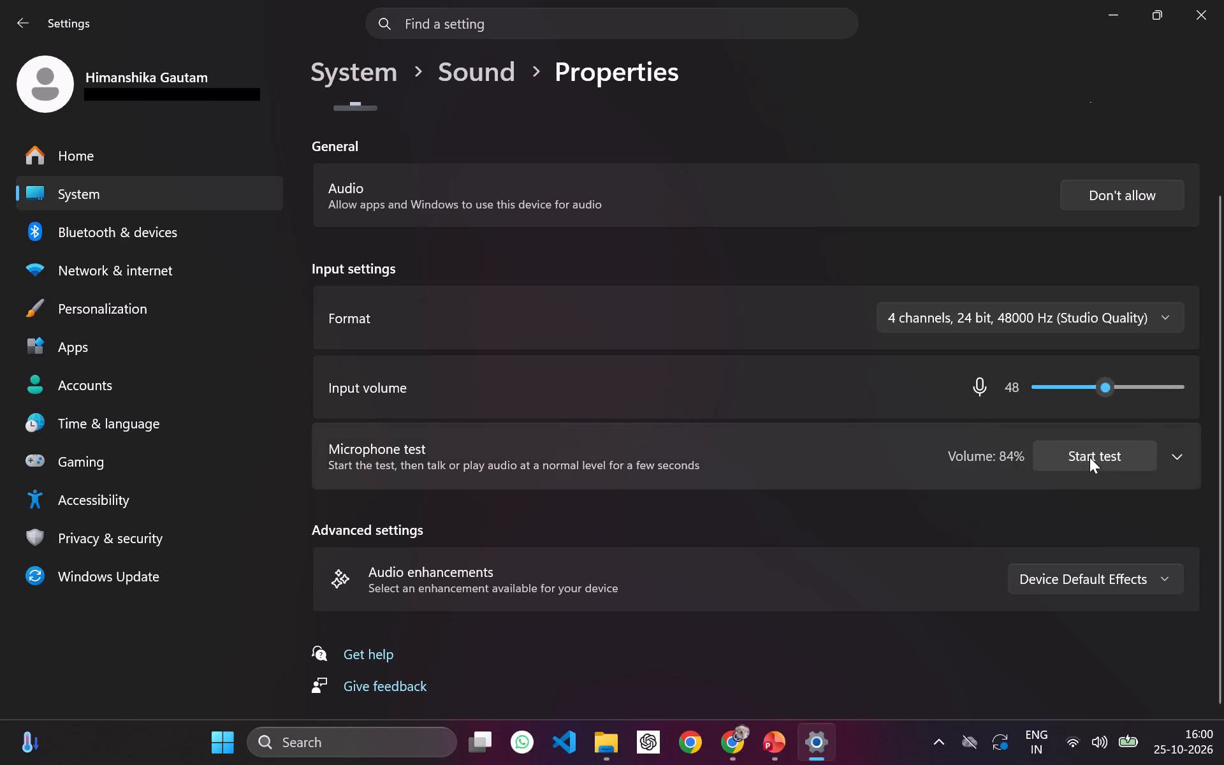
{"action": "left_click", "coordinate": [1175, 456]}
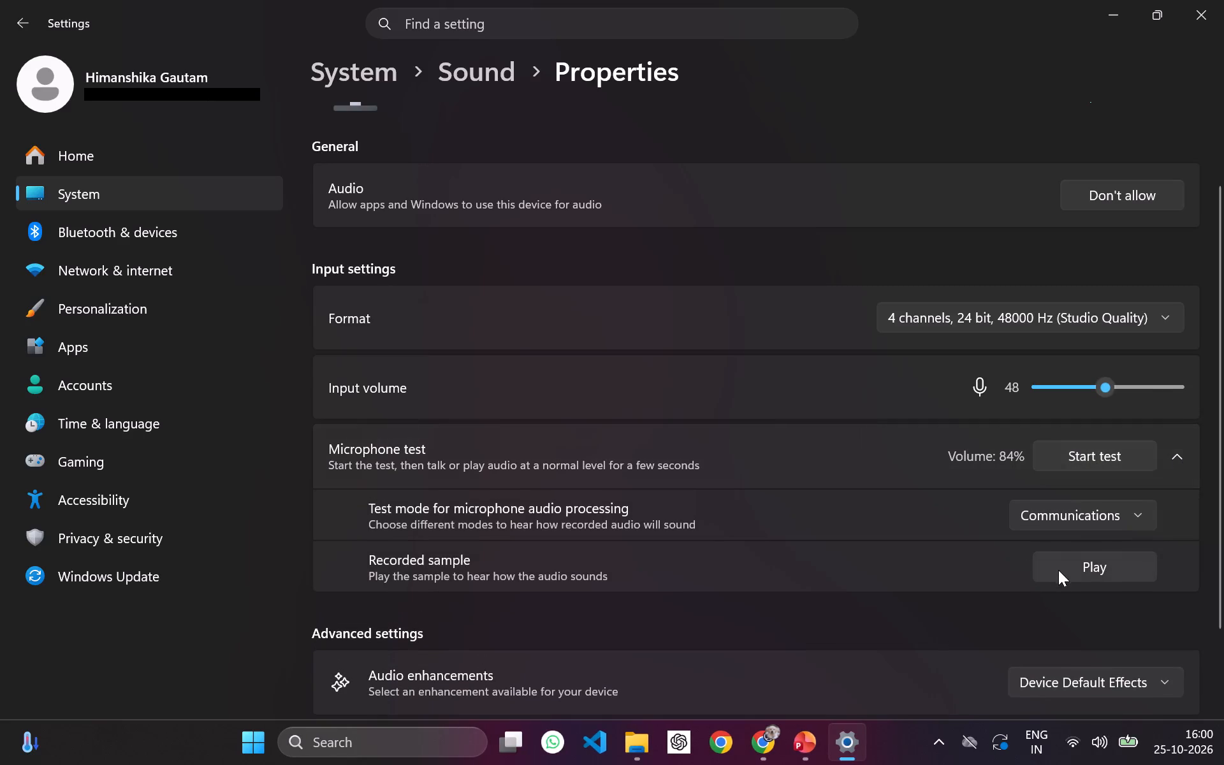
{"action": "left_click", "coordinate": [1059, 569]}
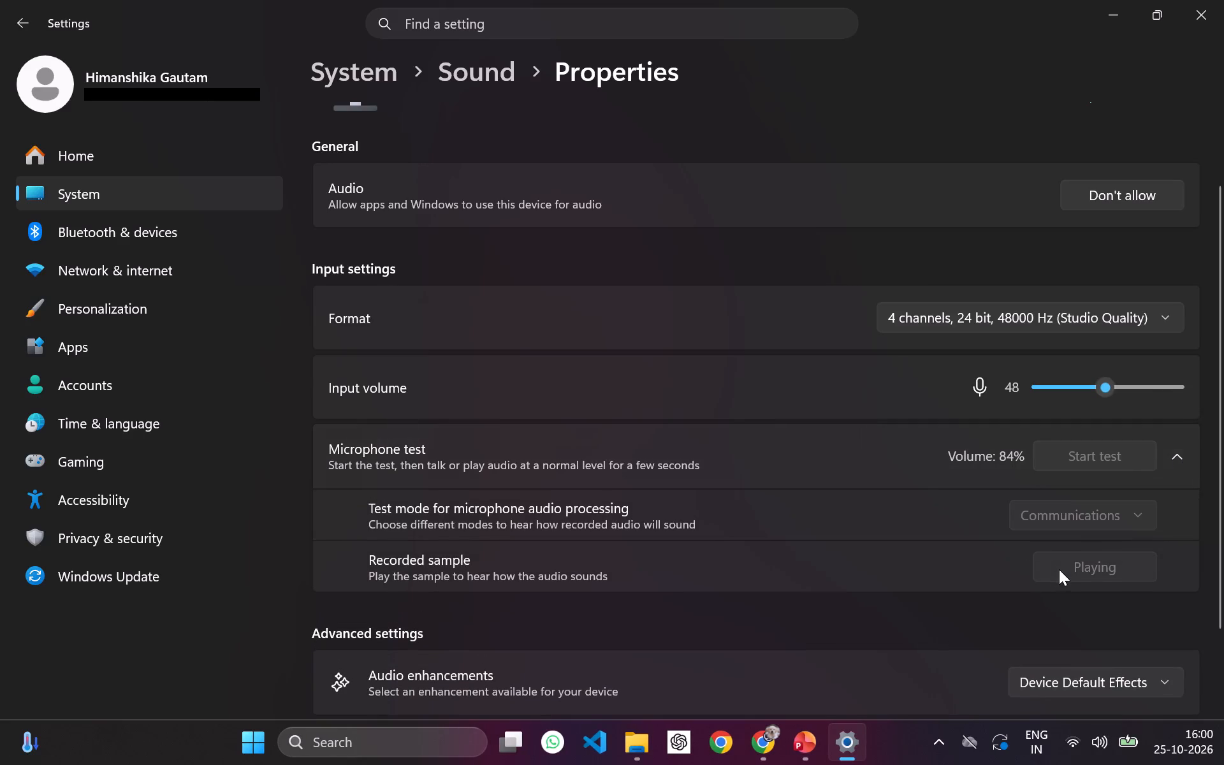
Set the input volume to 100, run the microphone test again, and play back the recorded sample.
{"action": "left_click", "coordinate": [1179, 384]}
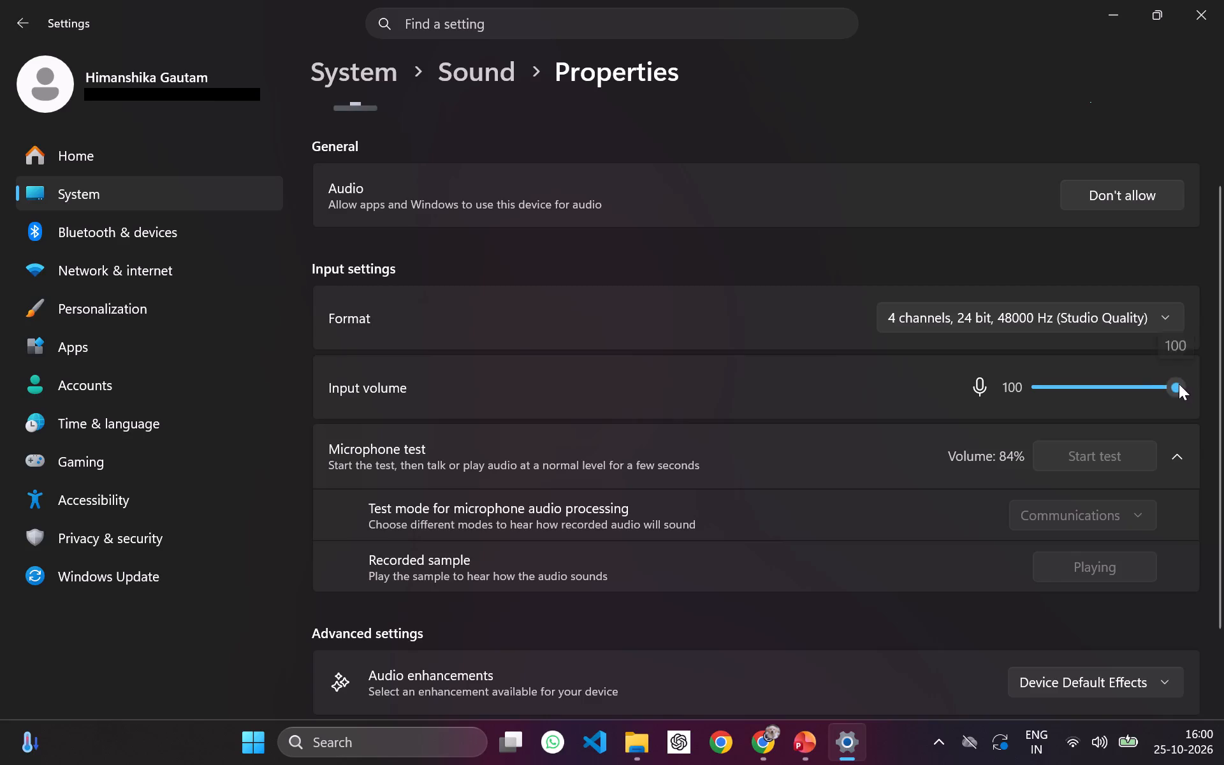
{"action": "left_click", "coordinate": [1125, 449]}
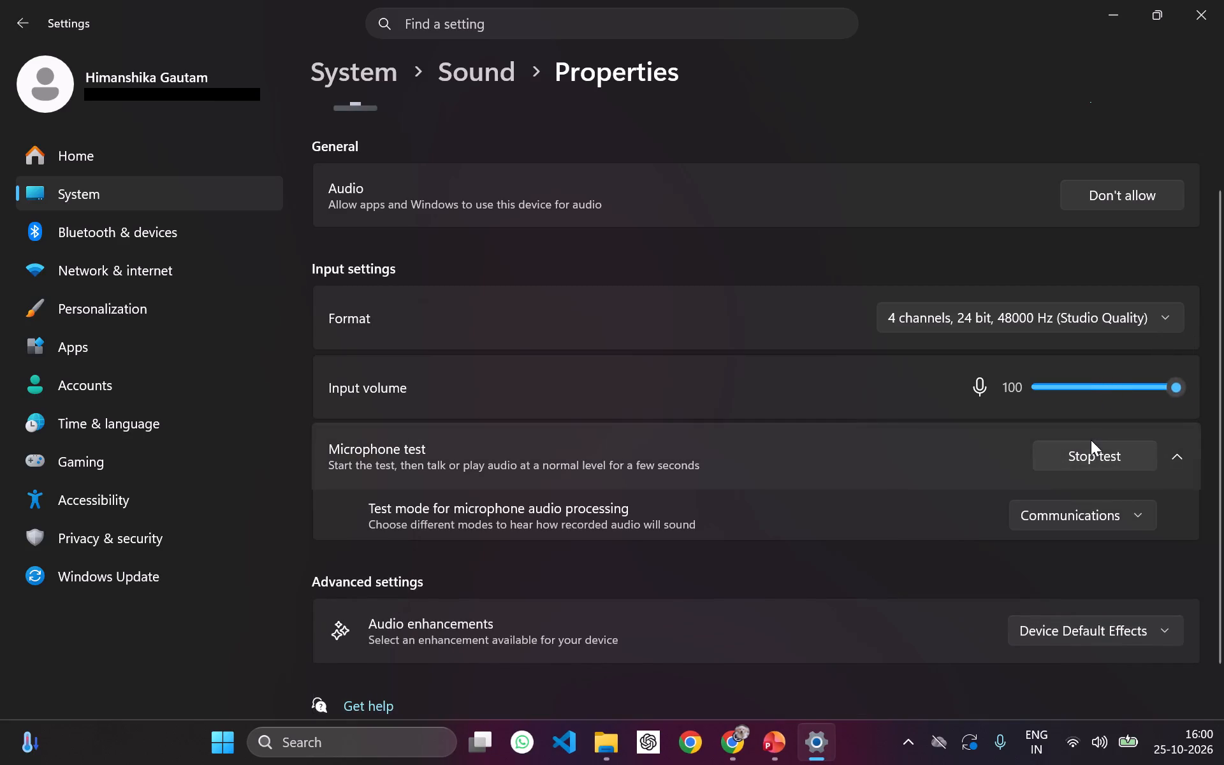
{"action": "left_click", "coordinate": [1098, 457]}
{"action": "left_click", "coordinate": [1100, 581]}
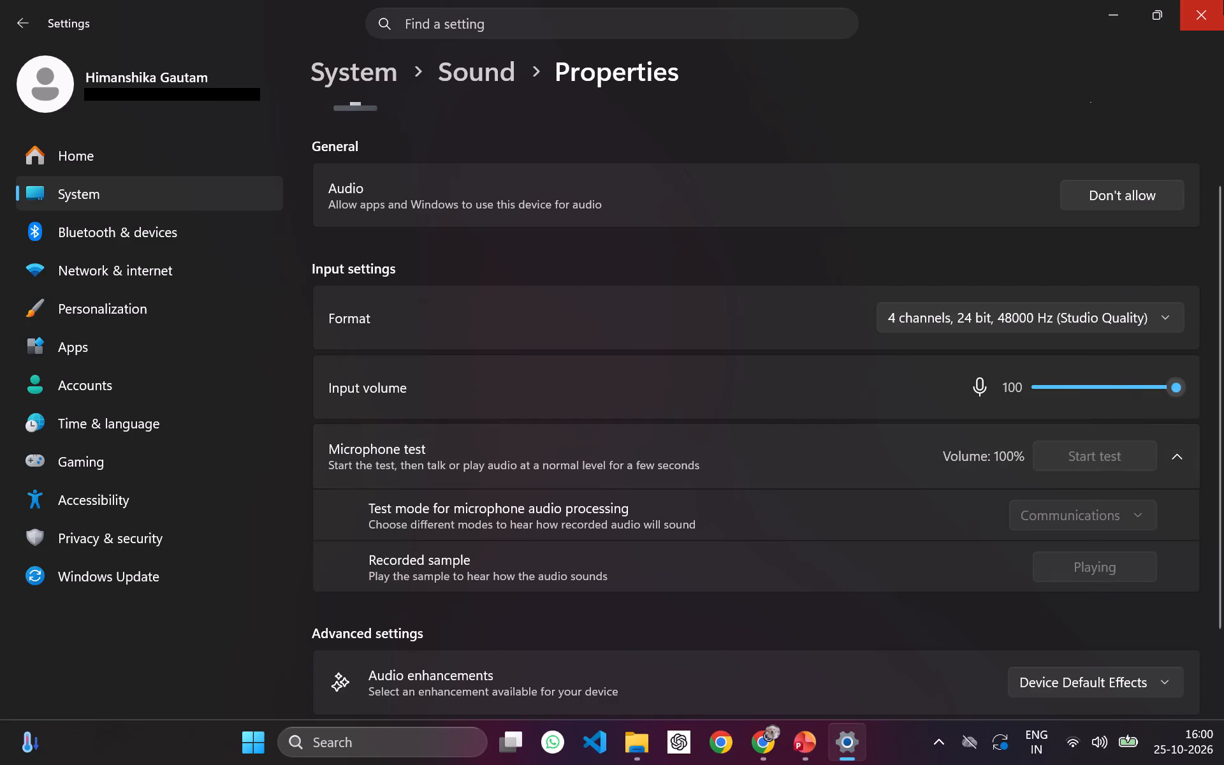
Collapse the microphone test details and set the Microphone Array audio enhancements to Voice Clarity.
{"action": "left_click", "coordinate": [1177, 458]}
{"action": "left_click", "coordinate": [1116, 578]}
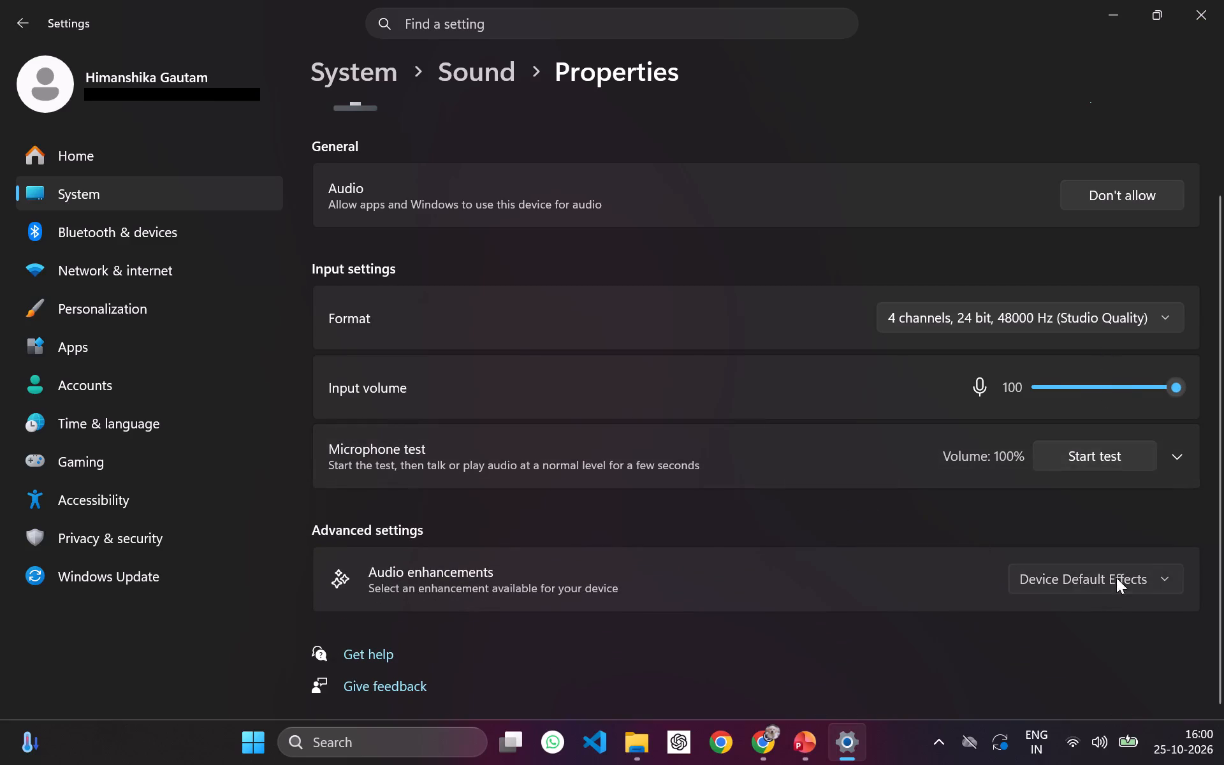
{"action": "left_click", "coordinate": [1076, 611]}
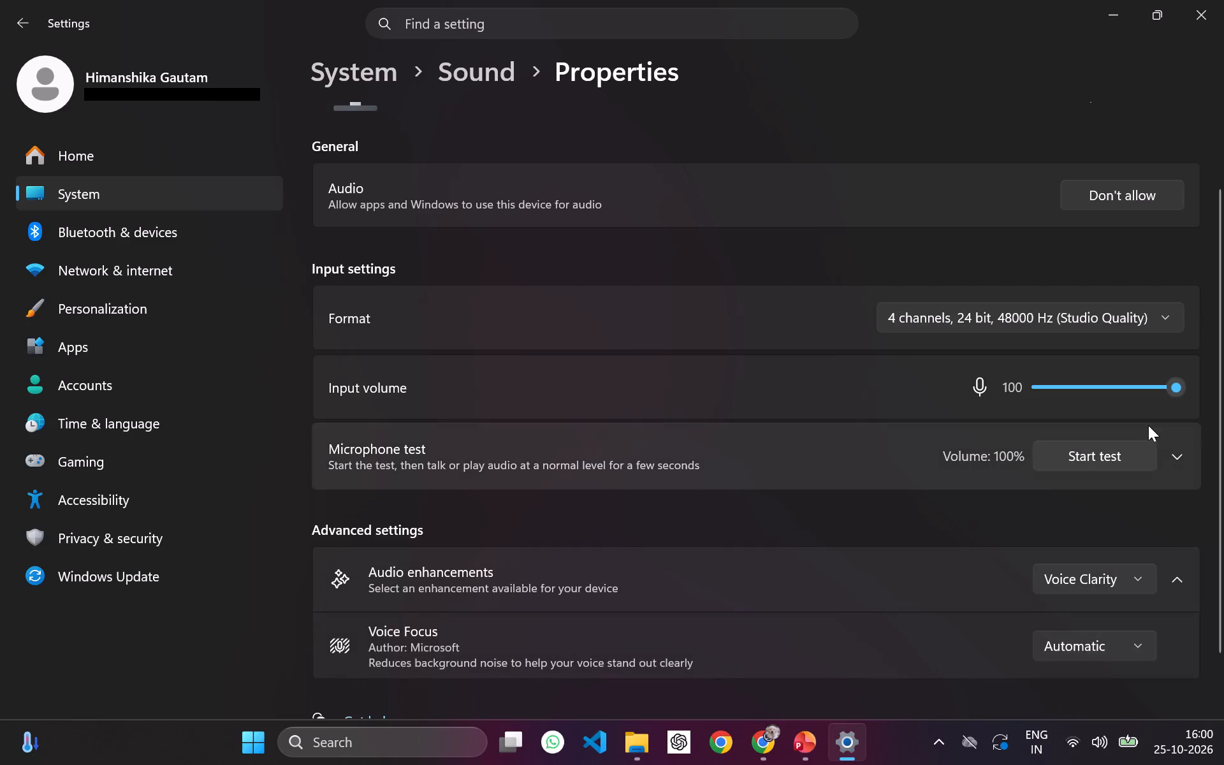
{"action": "scroll", "coordinate": [852, 537], "scroll_direction": "down", "scroll_amount": 1}
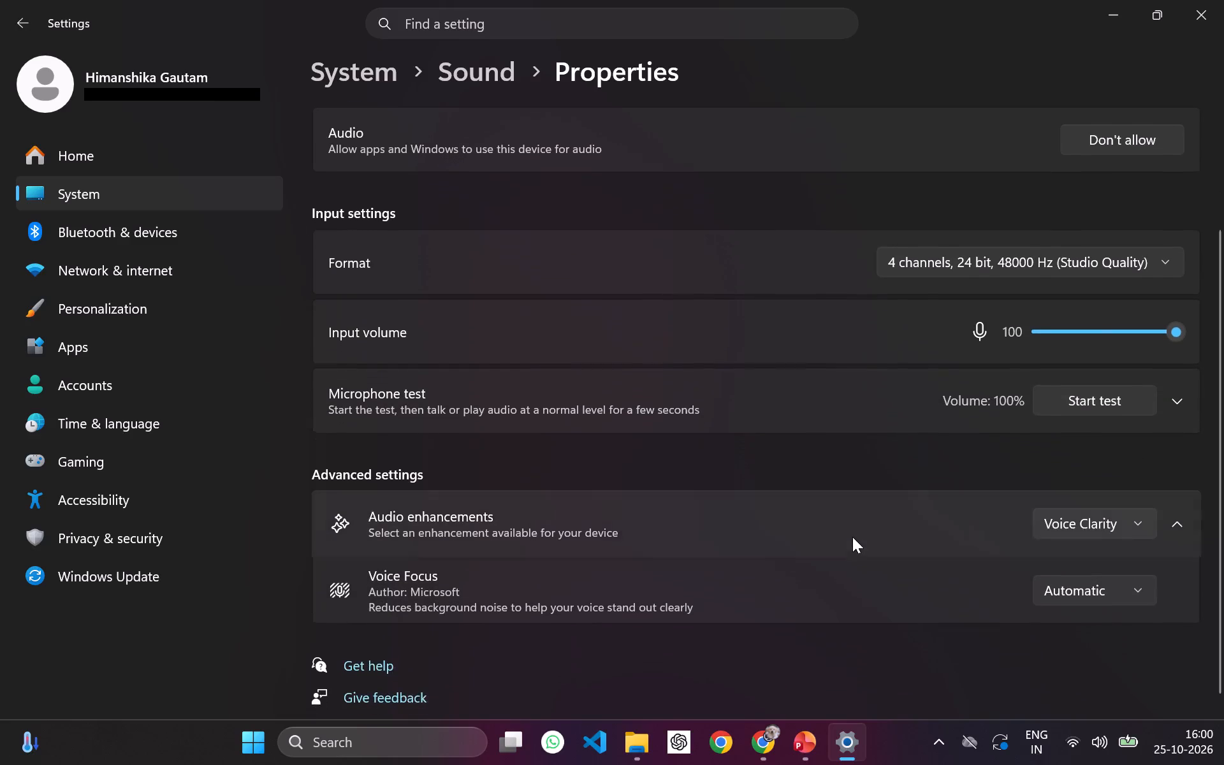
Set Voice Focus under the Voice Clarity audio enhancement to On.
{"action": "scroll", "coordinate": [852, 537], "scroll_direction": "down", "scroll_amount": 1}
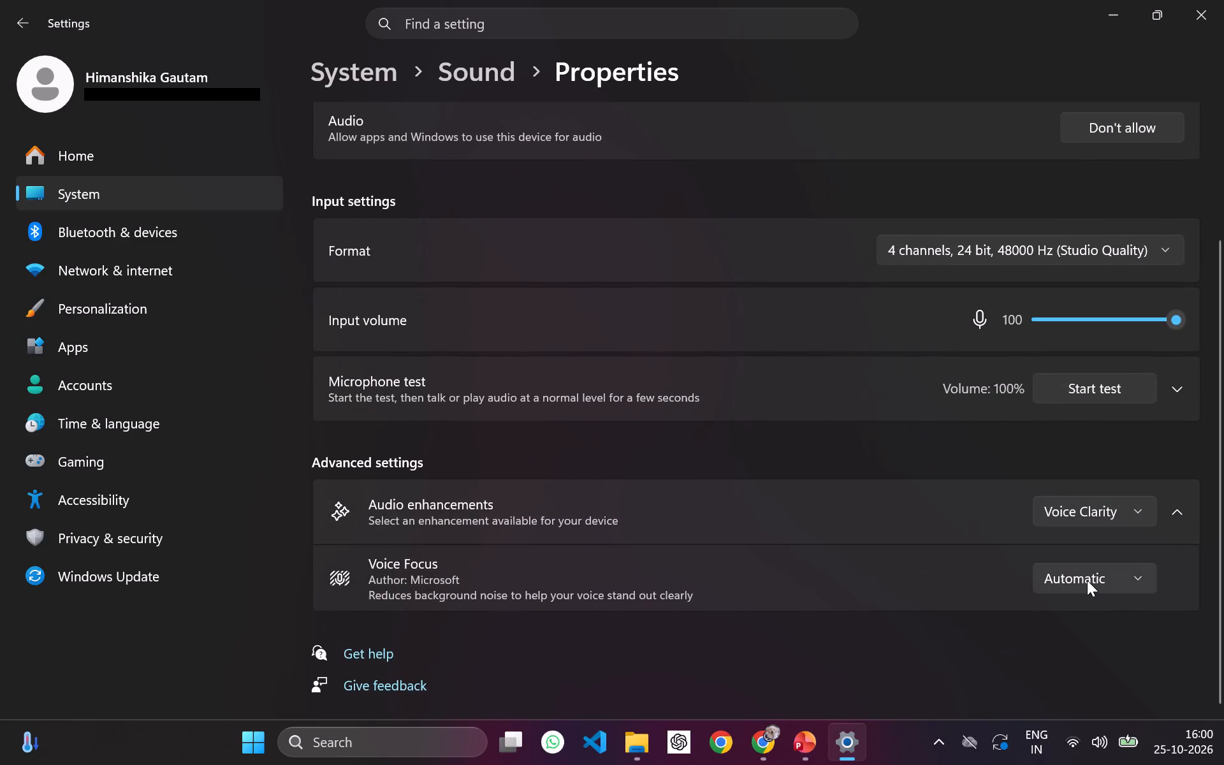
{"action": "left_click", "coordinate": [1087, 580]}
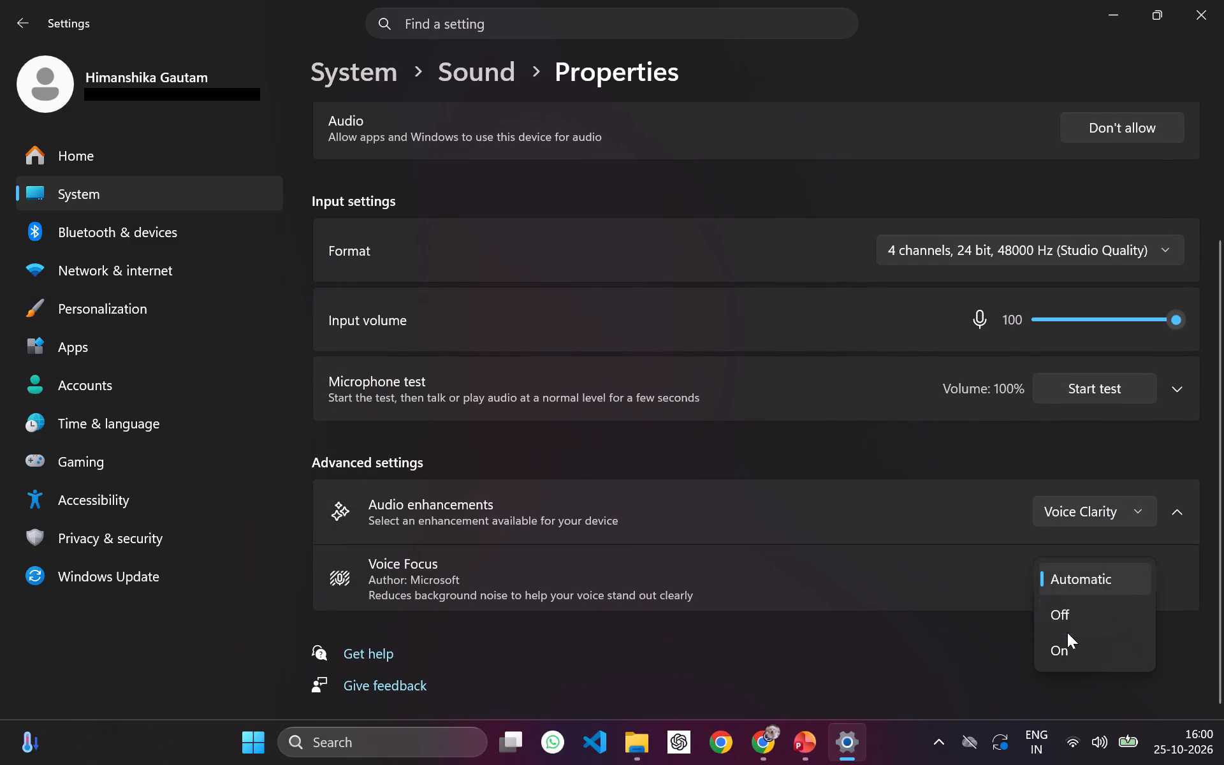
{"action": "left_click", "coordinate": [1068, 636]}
Run the microphone test with Voice Focus on and play back the recorded sample.
{"action": "left_click", "coordinate": [1123, 391]}
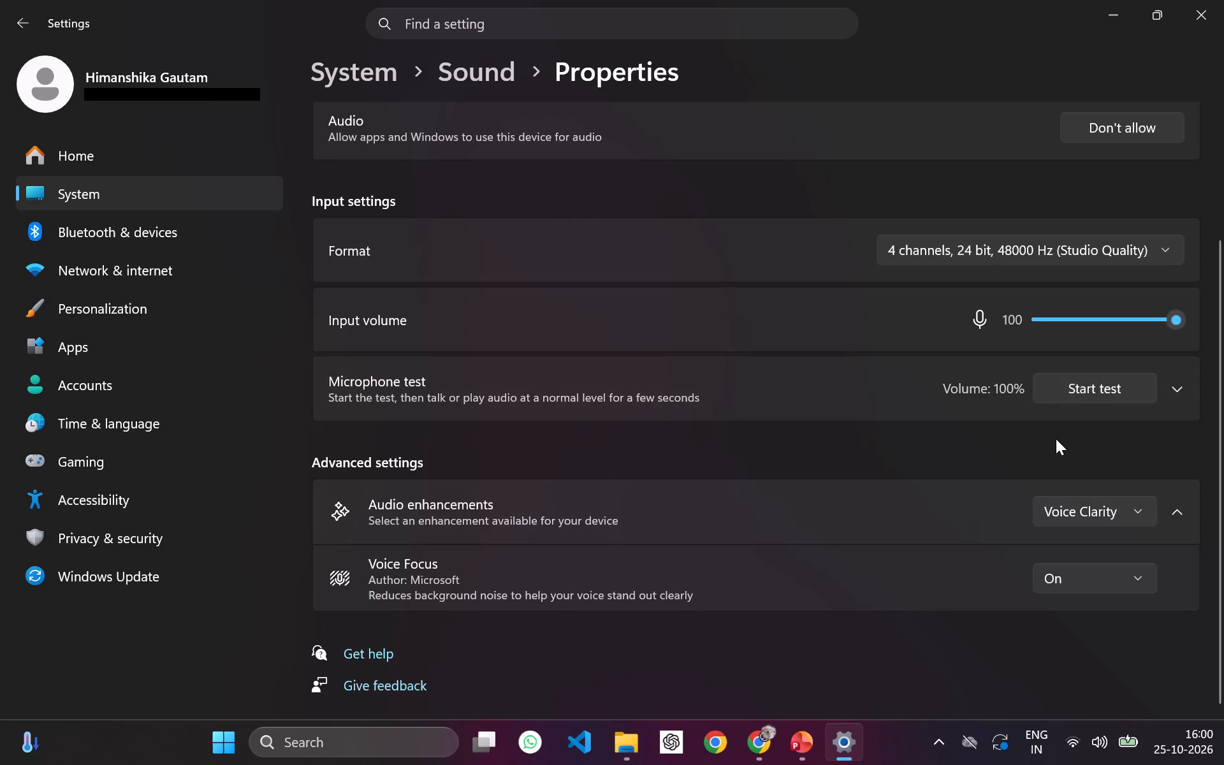
{"action": "left_click", "coordinate": [1091, 390]}
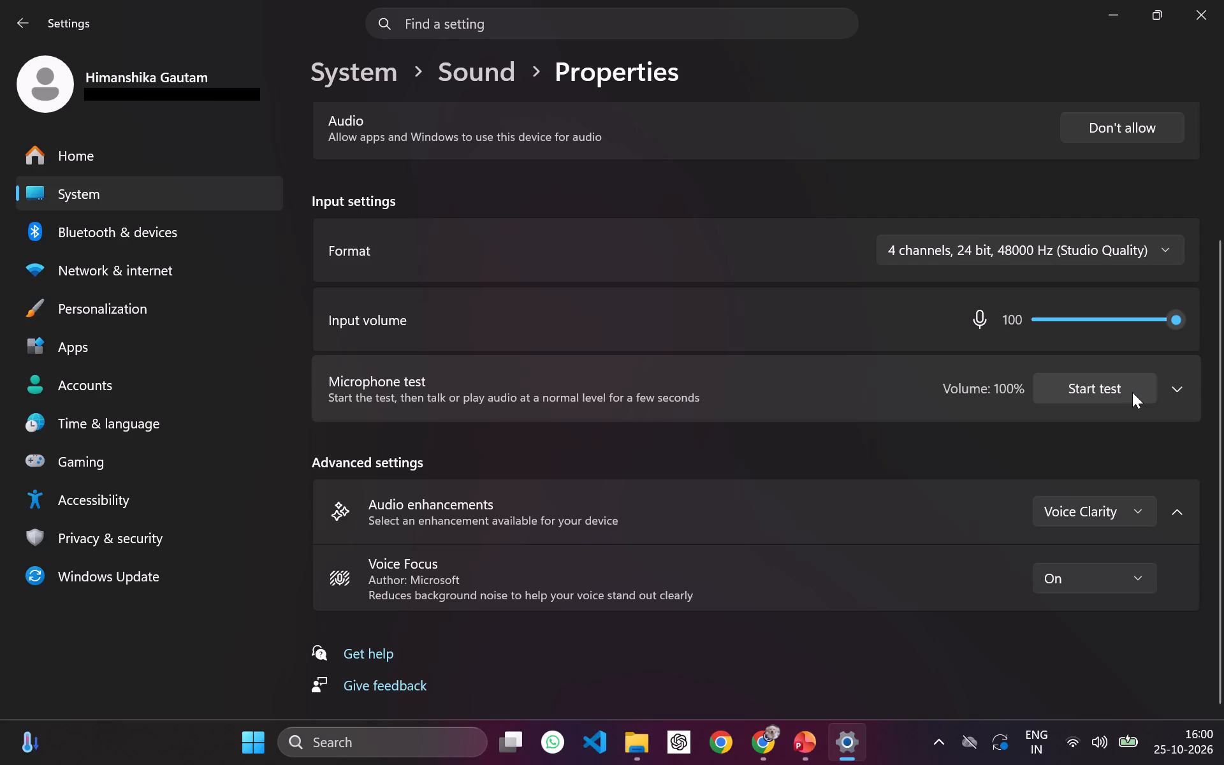
{"action": "left_click", "coordinate": [1177, 387]}
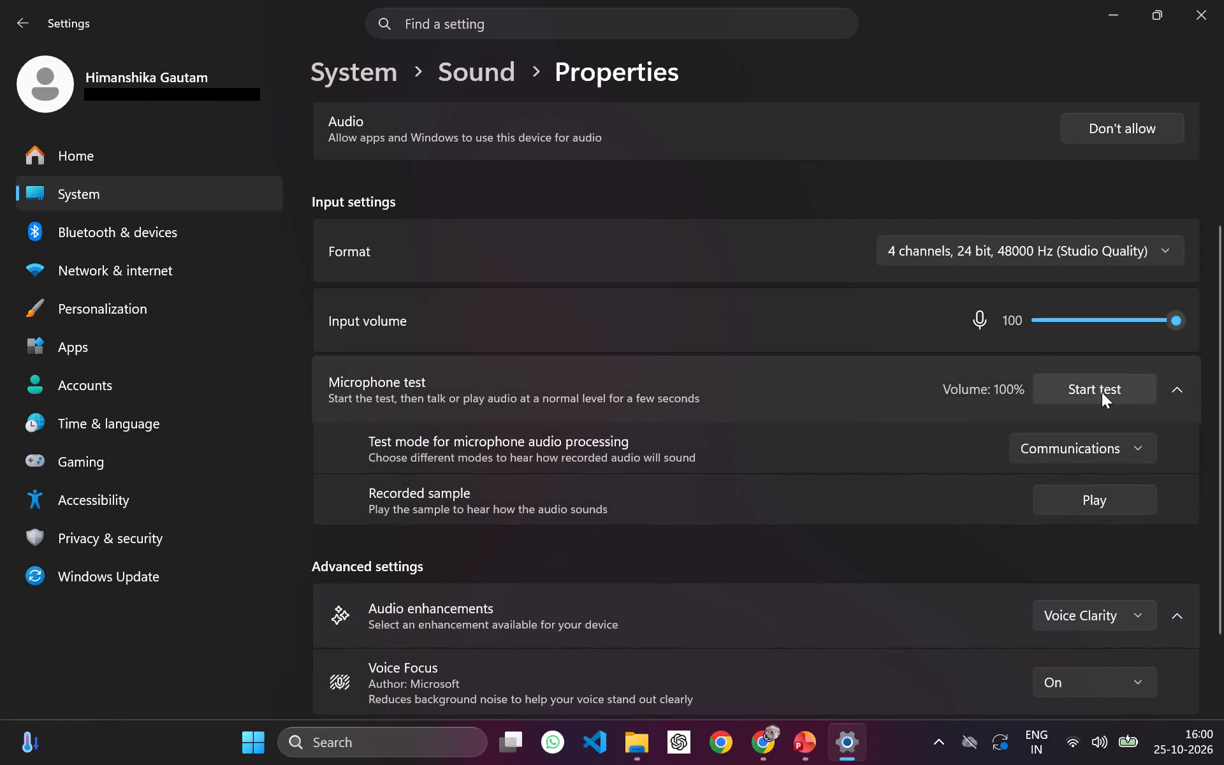
{"action": "left_click", "coordinate": [1093, 394]}
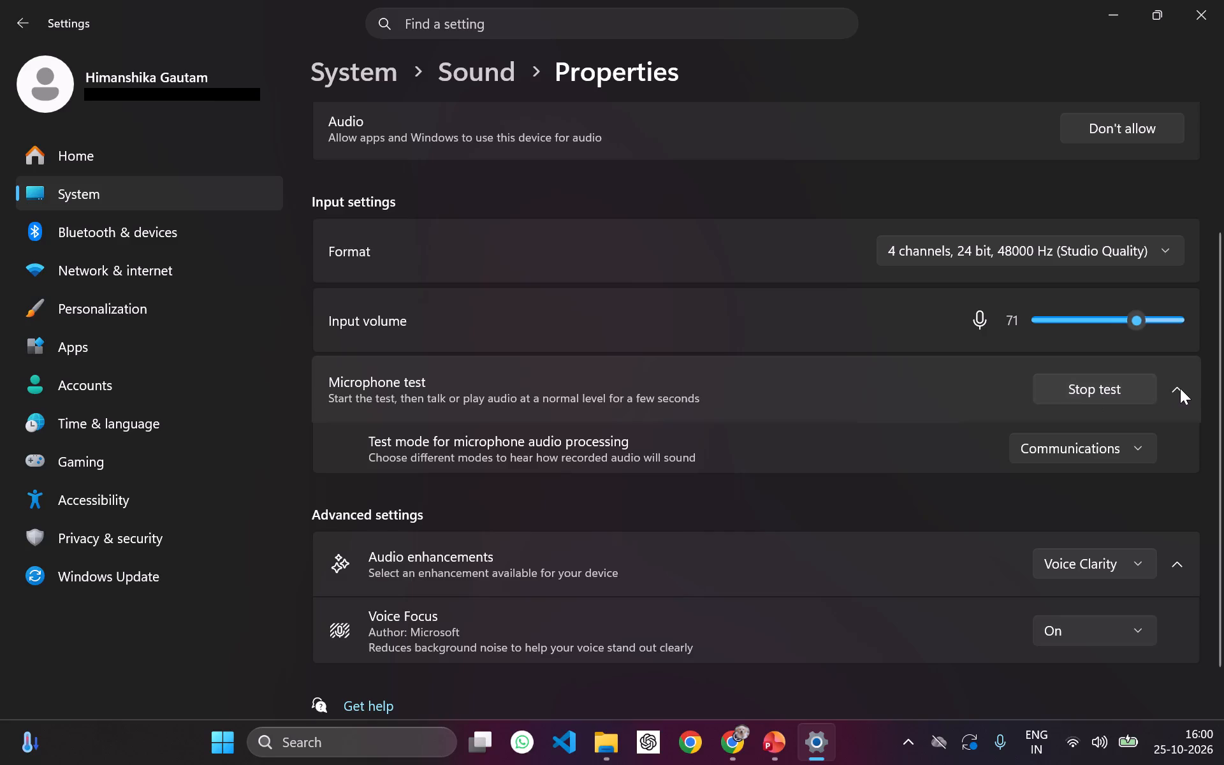
{"action": "left_click", "coordinate": [1119, 502]}
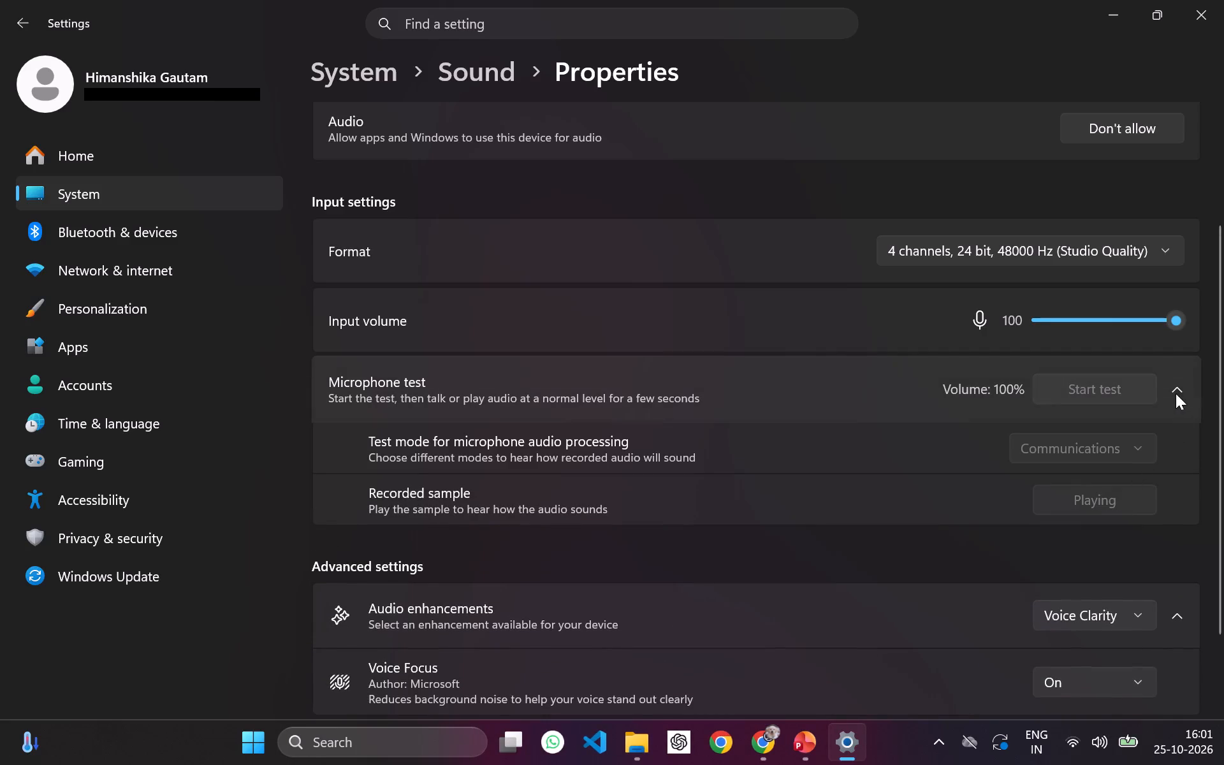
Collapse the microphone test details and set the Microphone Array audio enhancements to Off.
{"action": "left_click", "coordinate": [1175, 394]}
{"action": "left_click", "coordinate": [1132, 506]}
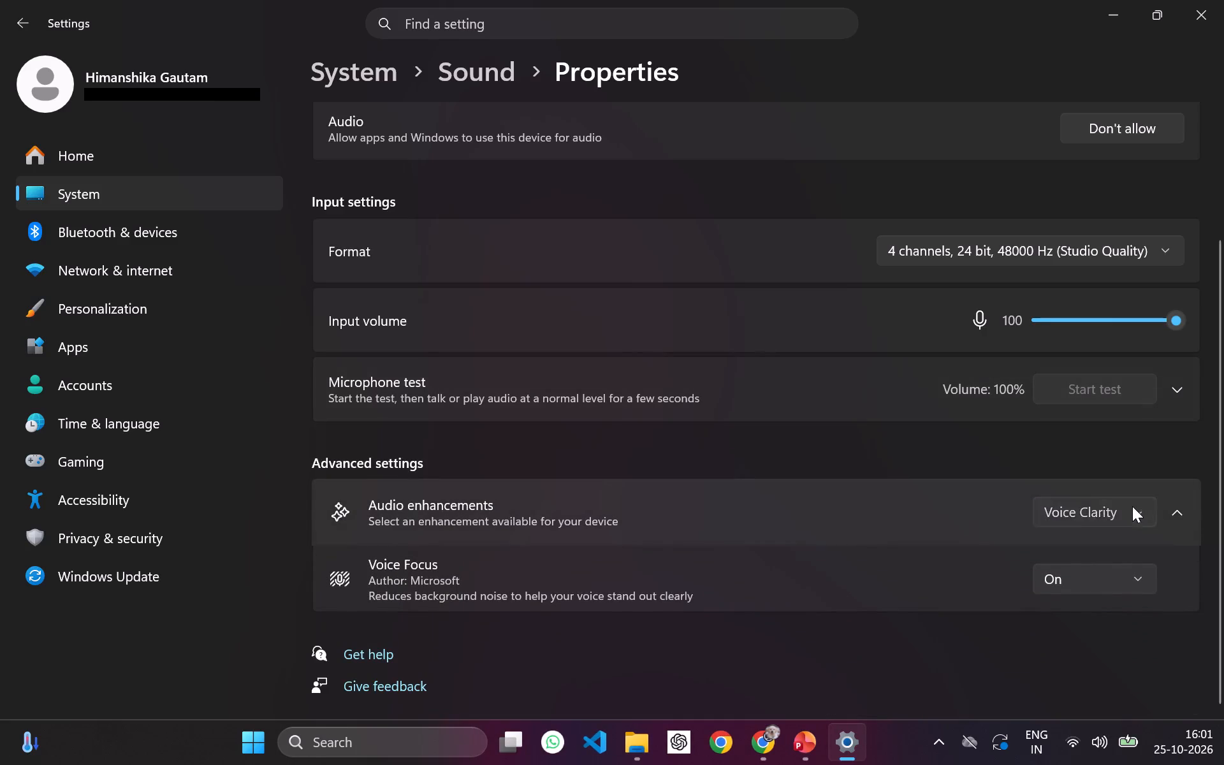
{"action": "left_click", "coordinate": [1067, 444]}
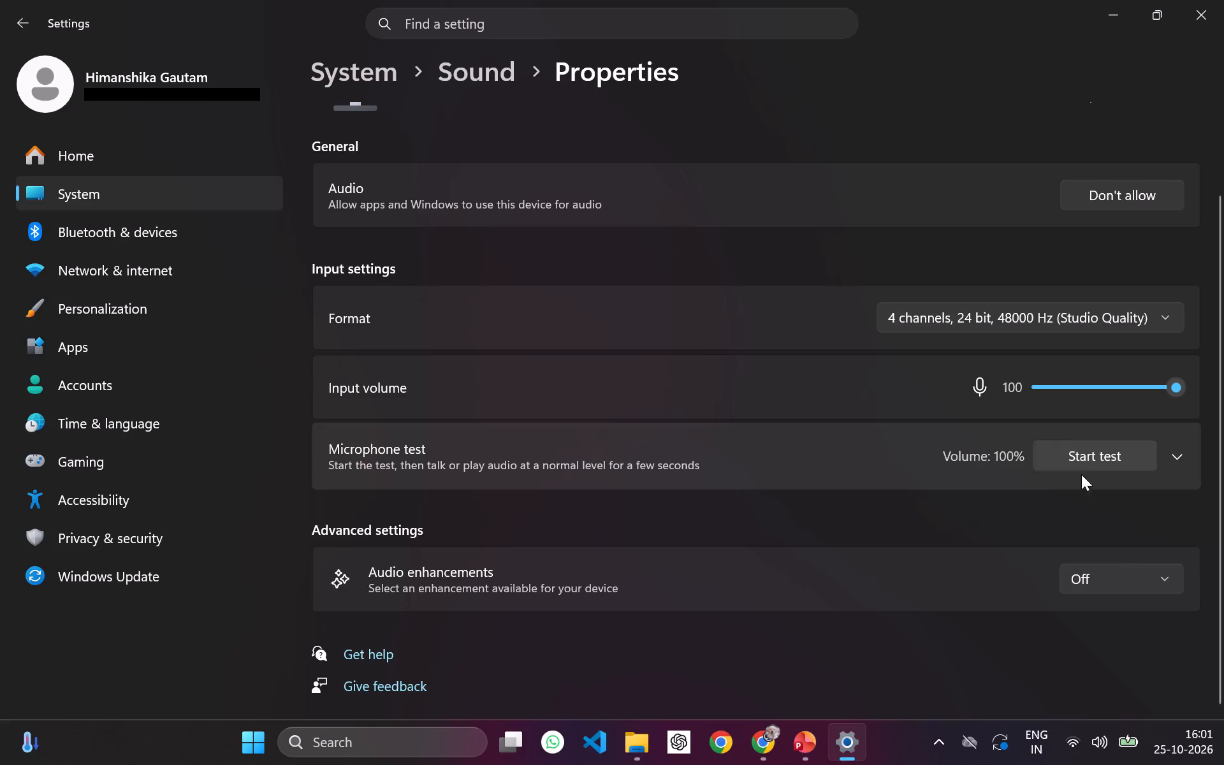
Run the microphone test with audio enhancements off and play back the recorded sample.
{"action": "right_click", "coordinate": [1125, 458]}
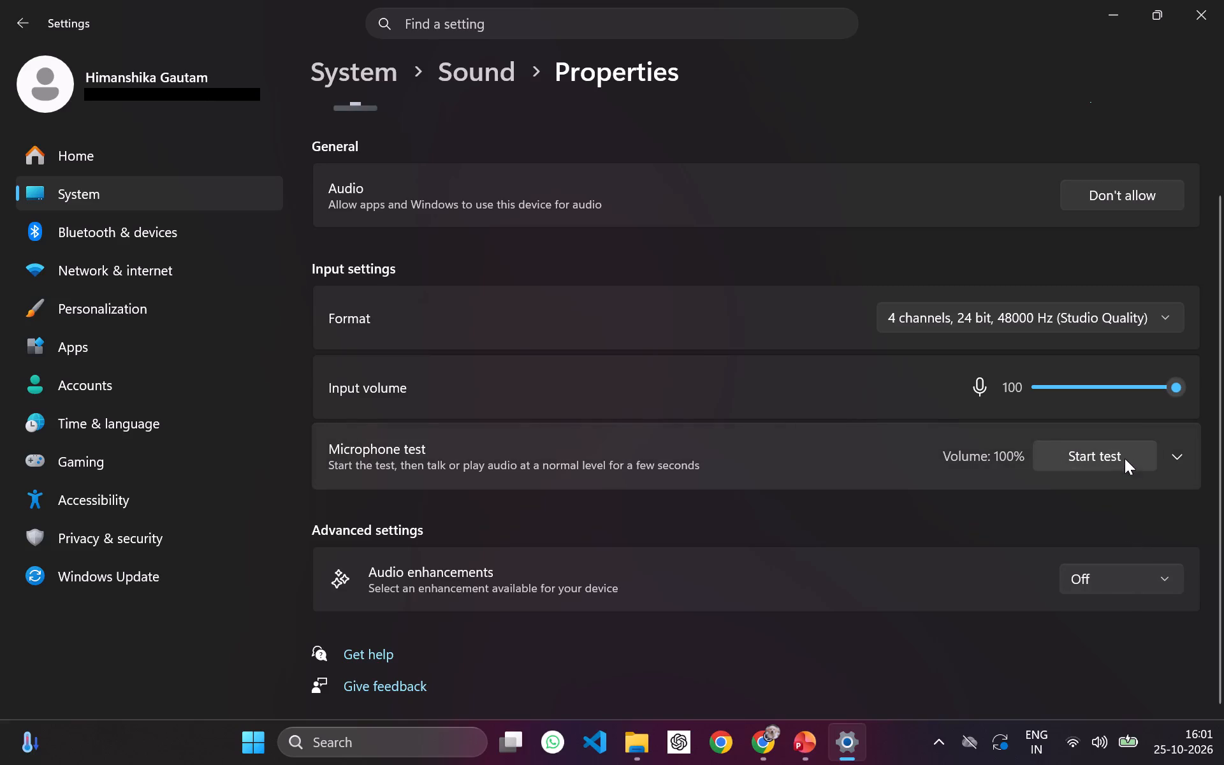
{"action": "left_click", "coordinate": [1125, 458]}
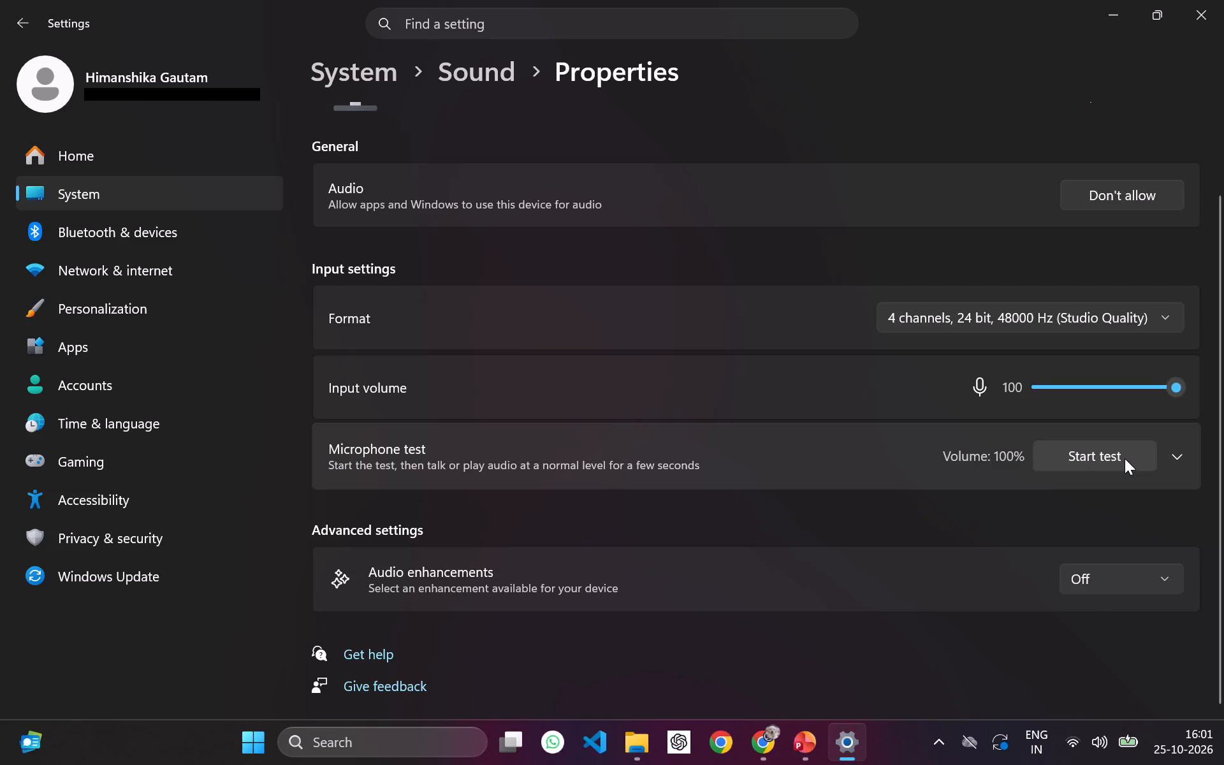
{"action": "left_click", "coordinate": [1125, 458]}
{"action": "left_click", "coordinate": [1174, 462]}
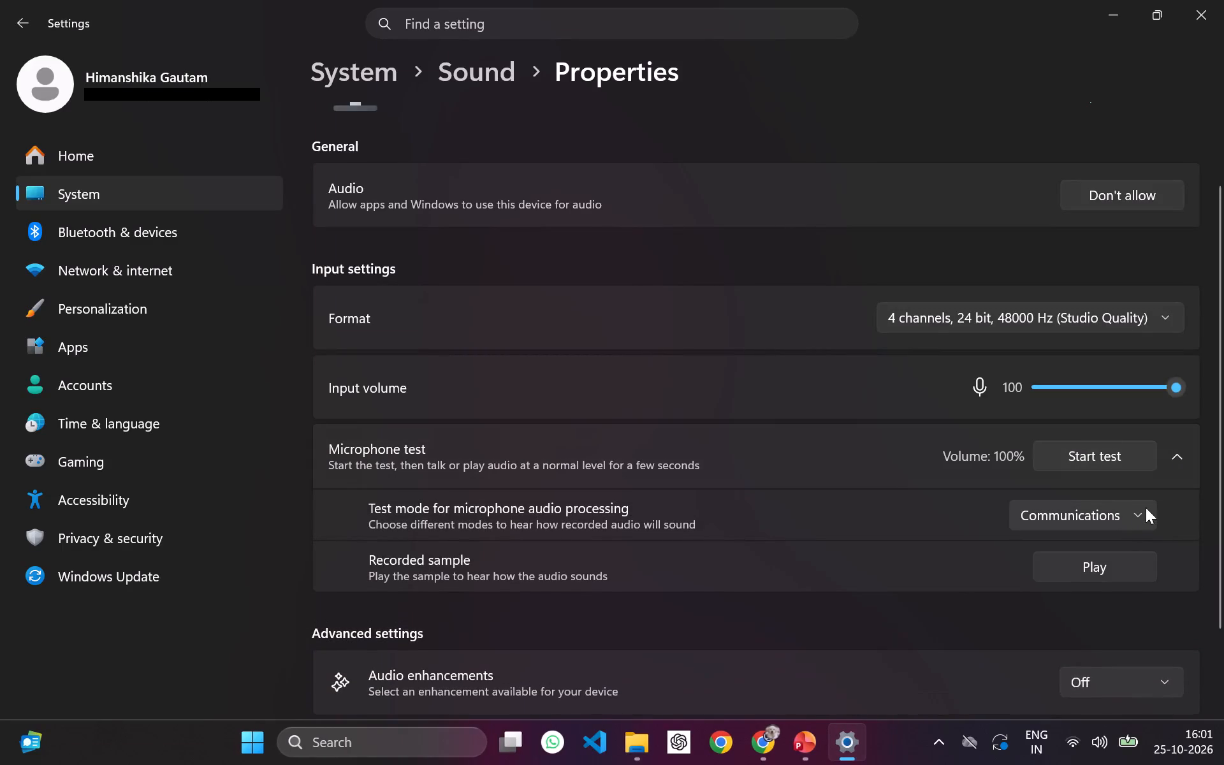
{"action": "left_click", "coordinate": [1107, 562]}
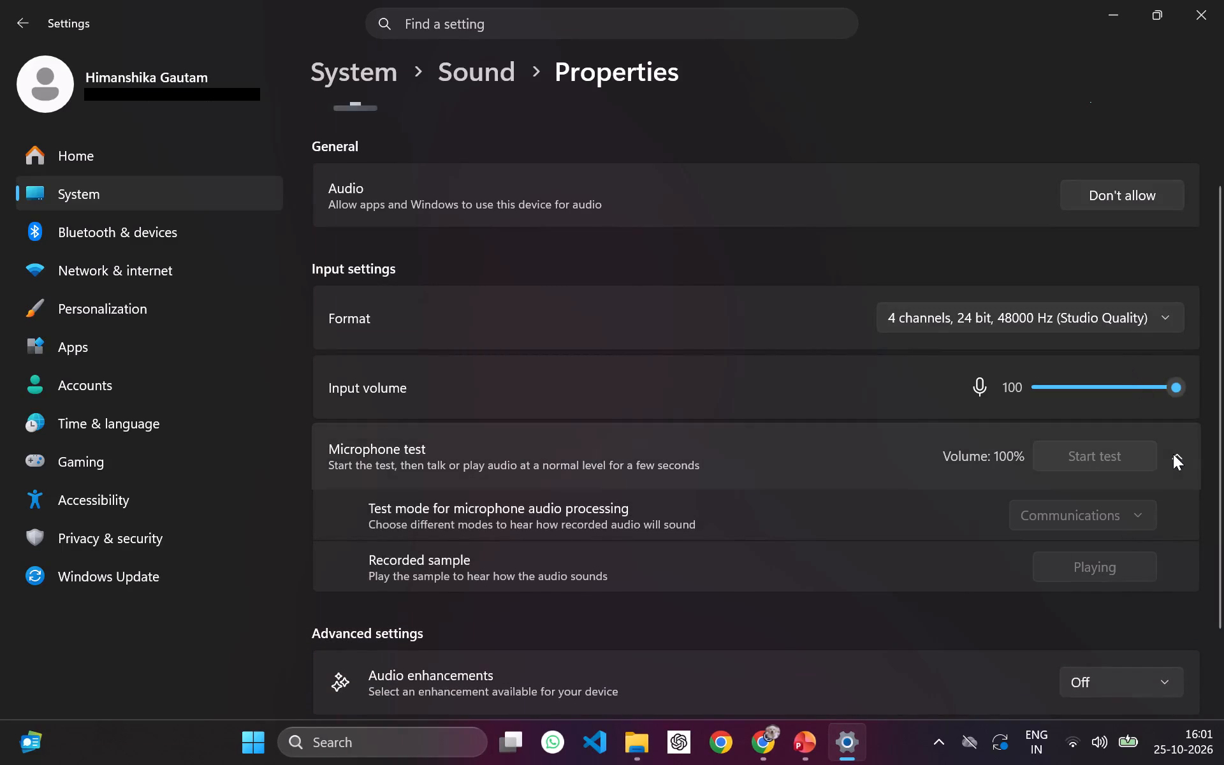
Collapse the microphone test details and set the Microphone Array audio enhancements to Device Default Effects.
{"action": "left_click", "coordinate": [1174, 456]}
{"action": "left_click", "coordinate": [1156, 588]}
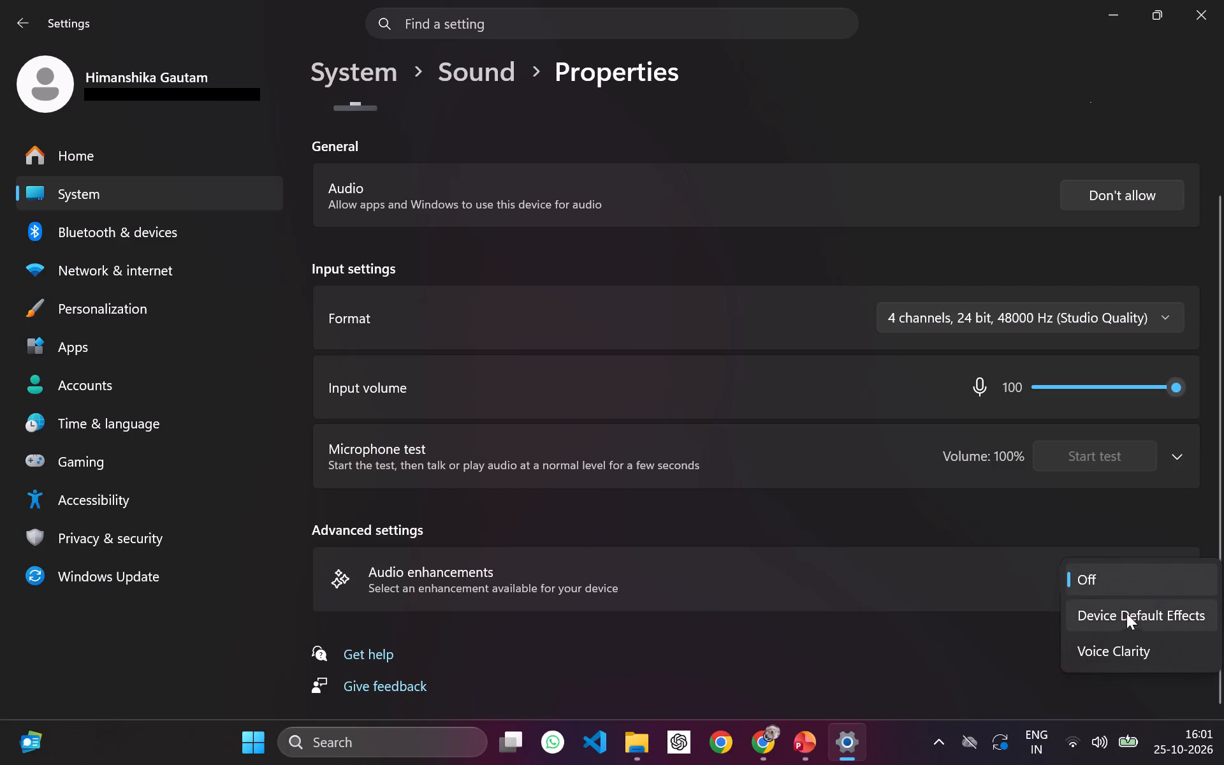
{"action": "left_click", "coordinate": [1124, 616]}
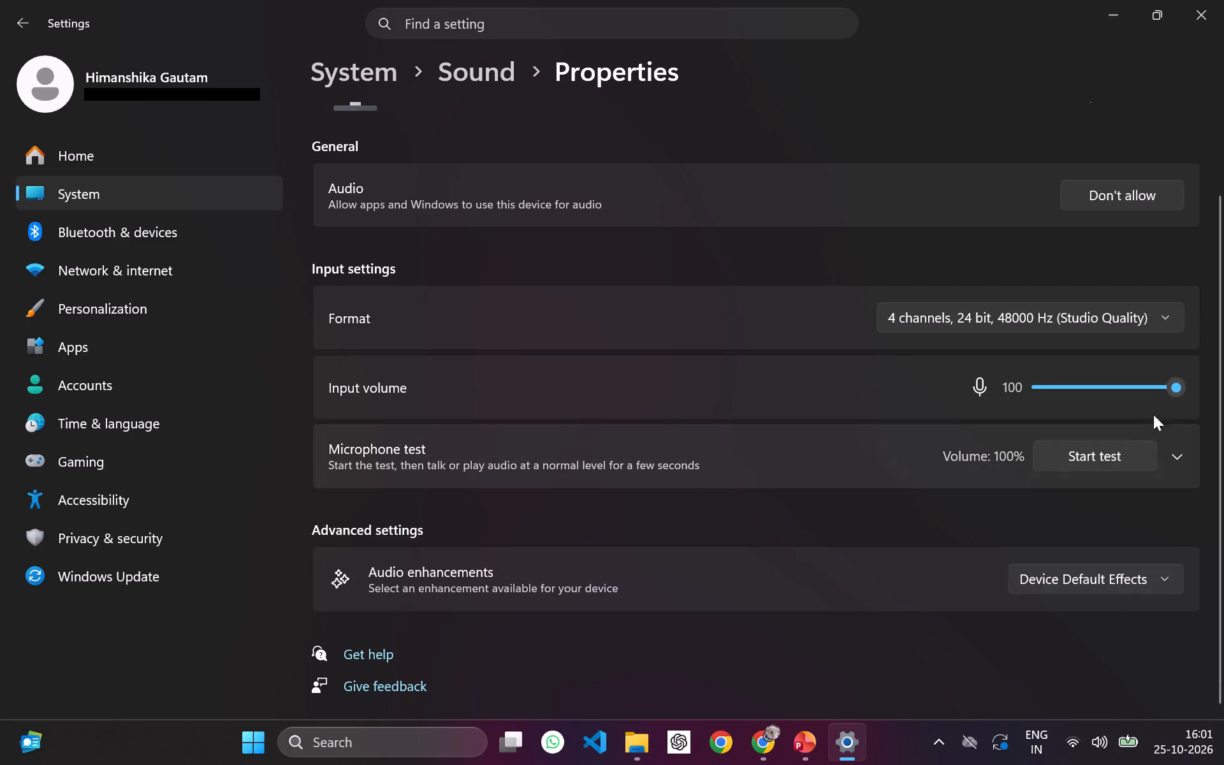
Run the microphone test with Device Default Effects and play back the recorded sample.
{"action": "left_click", "coordinate": [1169, 456]}
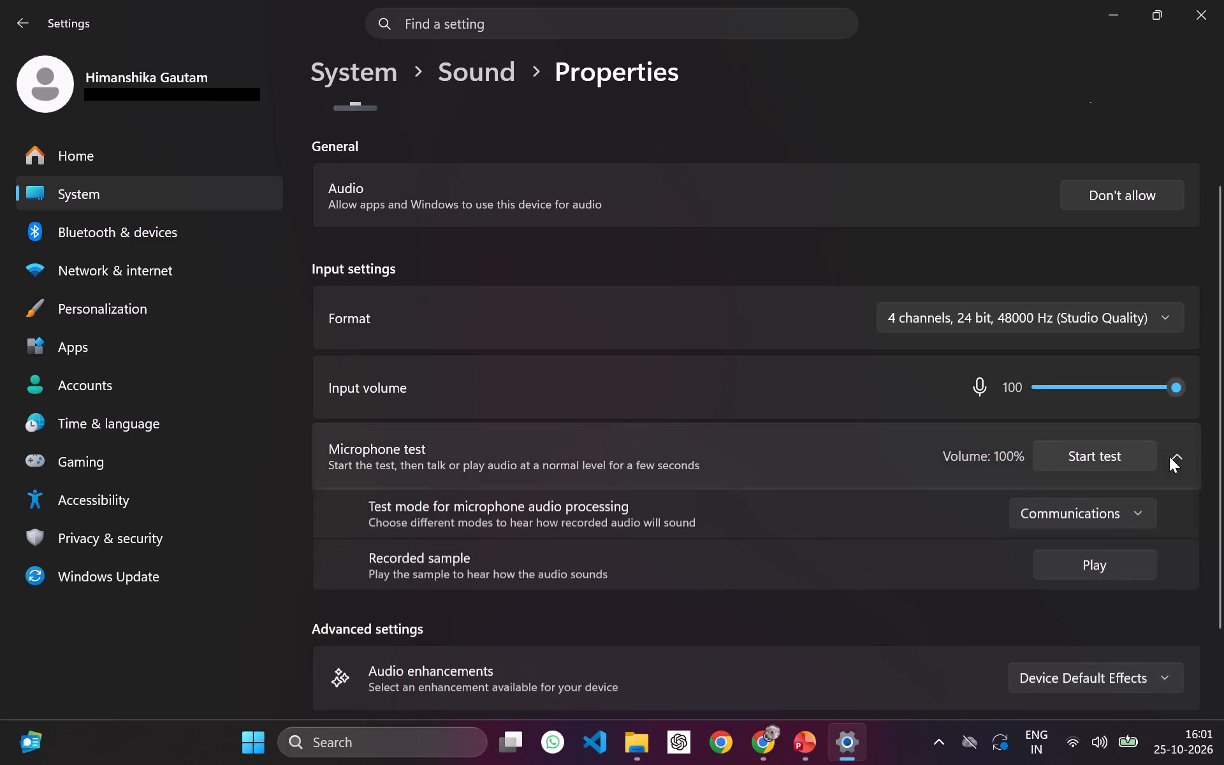
{"action": "scroll", "coordinate": [544, 676], "scroll_direction": "down", "scroll_amount": 7}
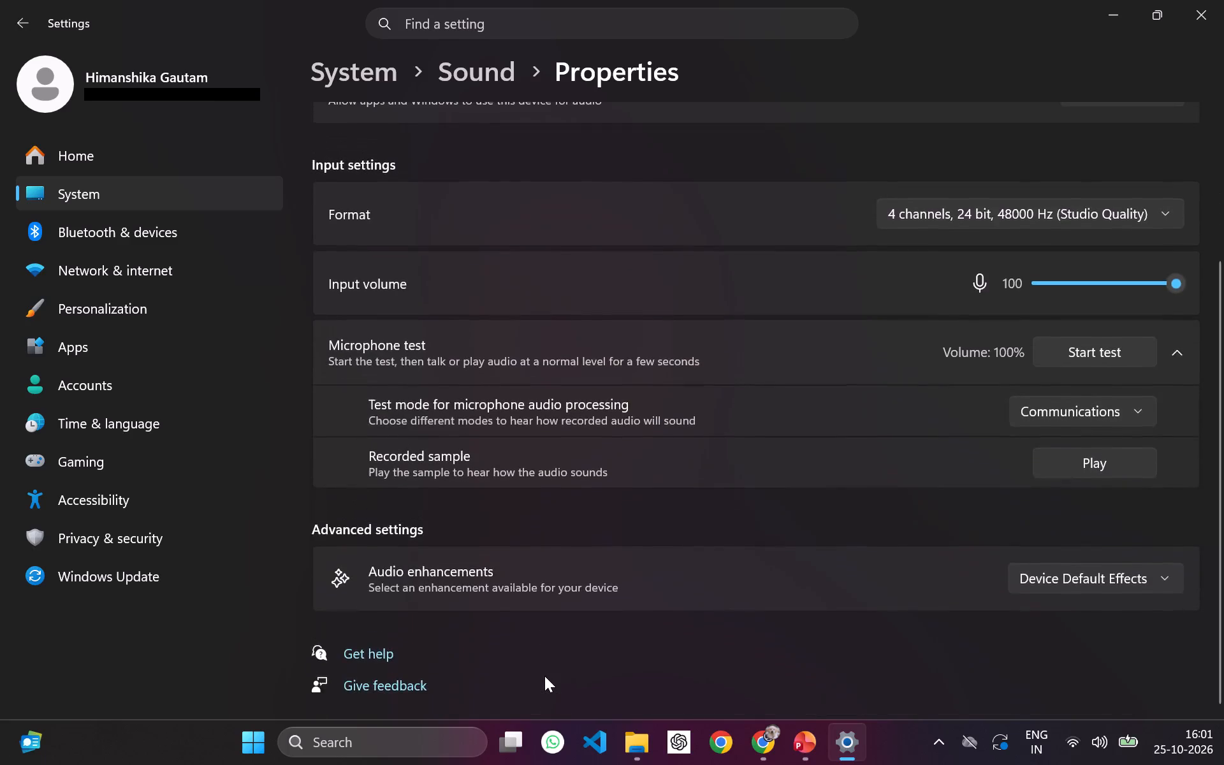
{"action": "scroll", "coordinate": [544, 676], "scroll_direction": "up", "scroll_amount": 6}
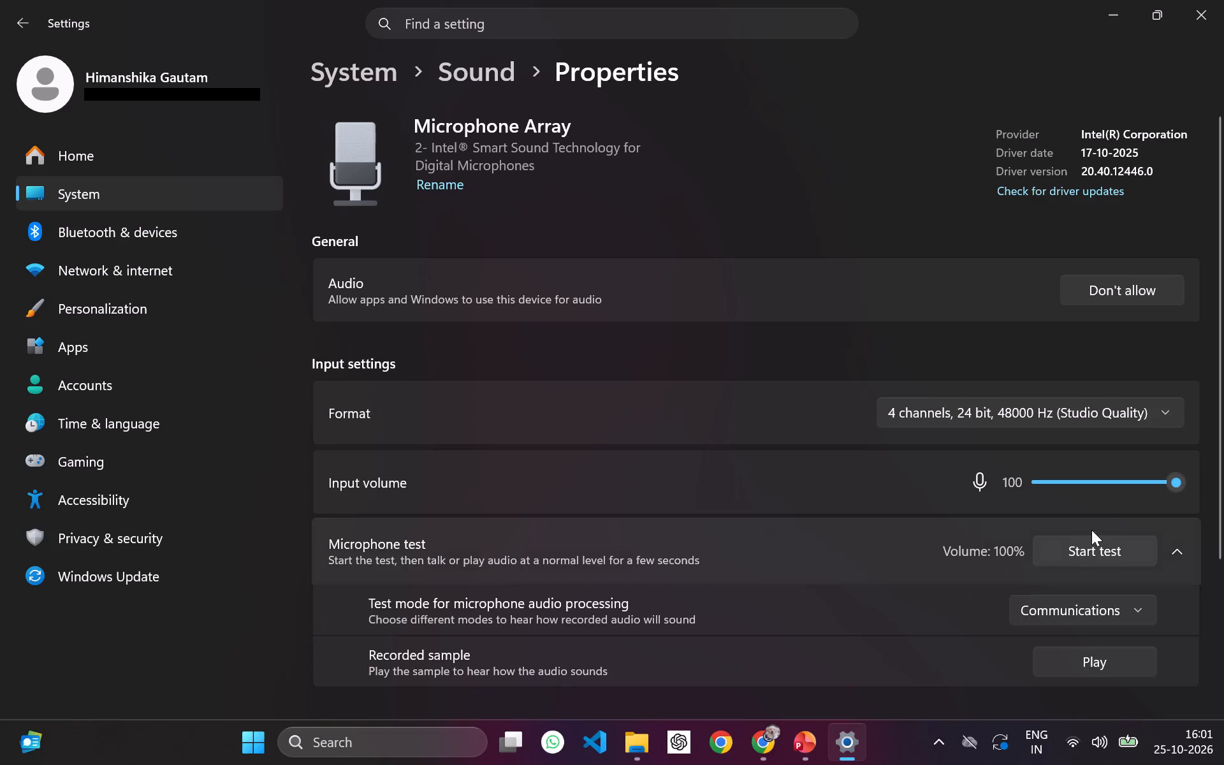
{"action": "left_click", "coordinate": [1092, 534]}
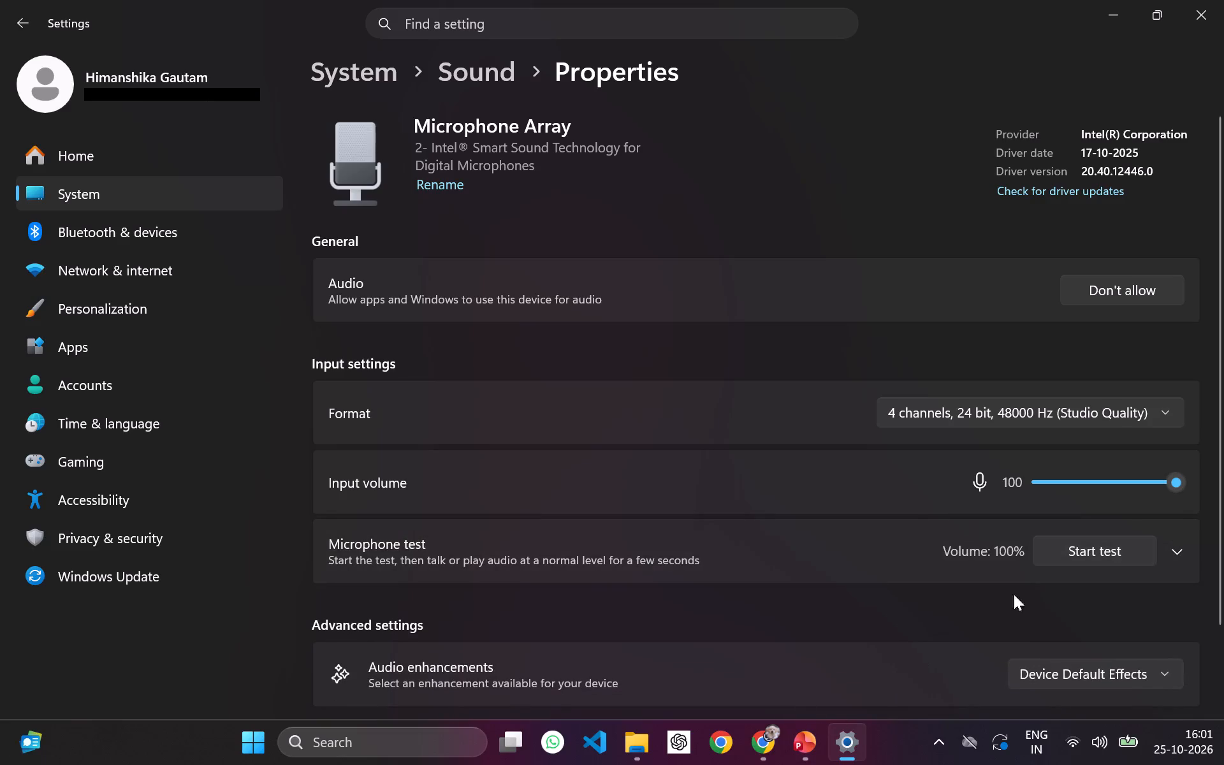
{"action": "left_click", "coordinate": [1123, 547]}
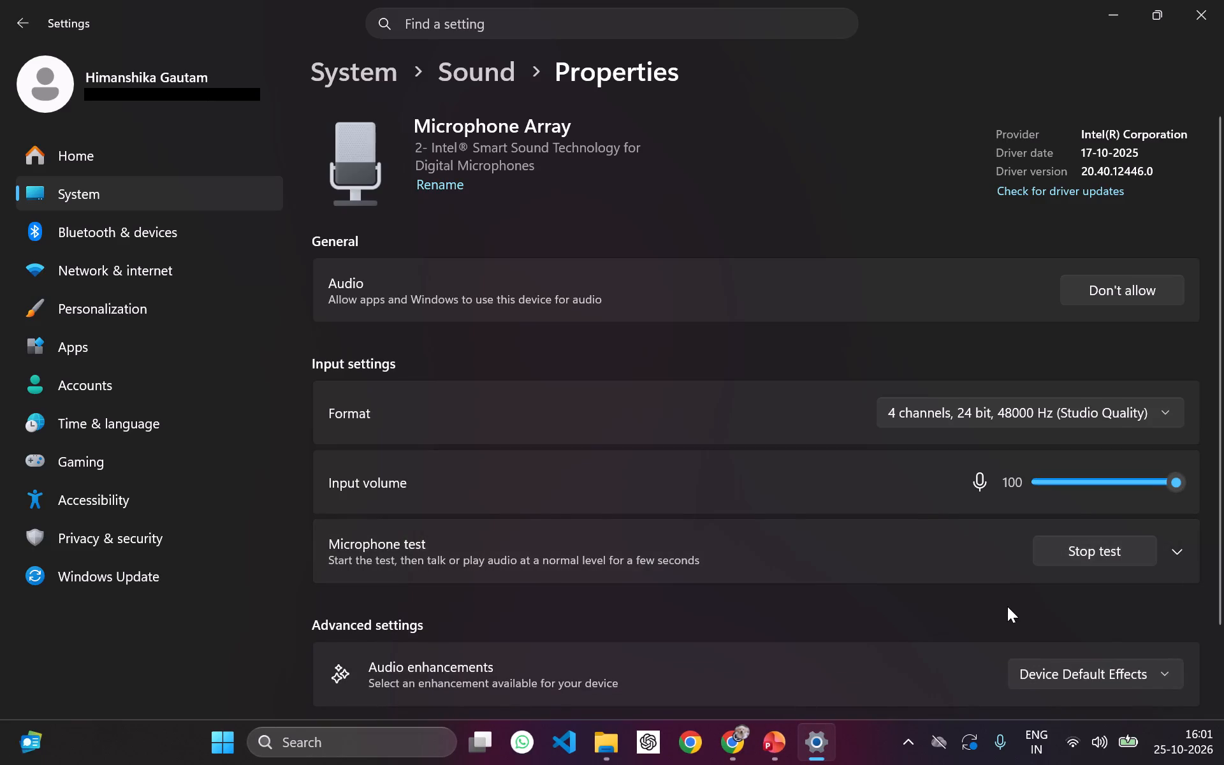
{"action": "left_click", "coordinate": [1174, 551]}
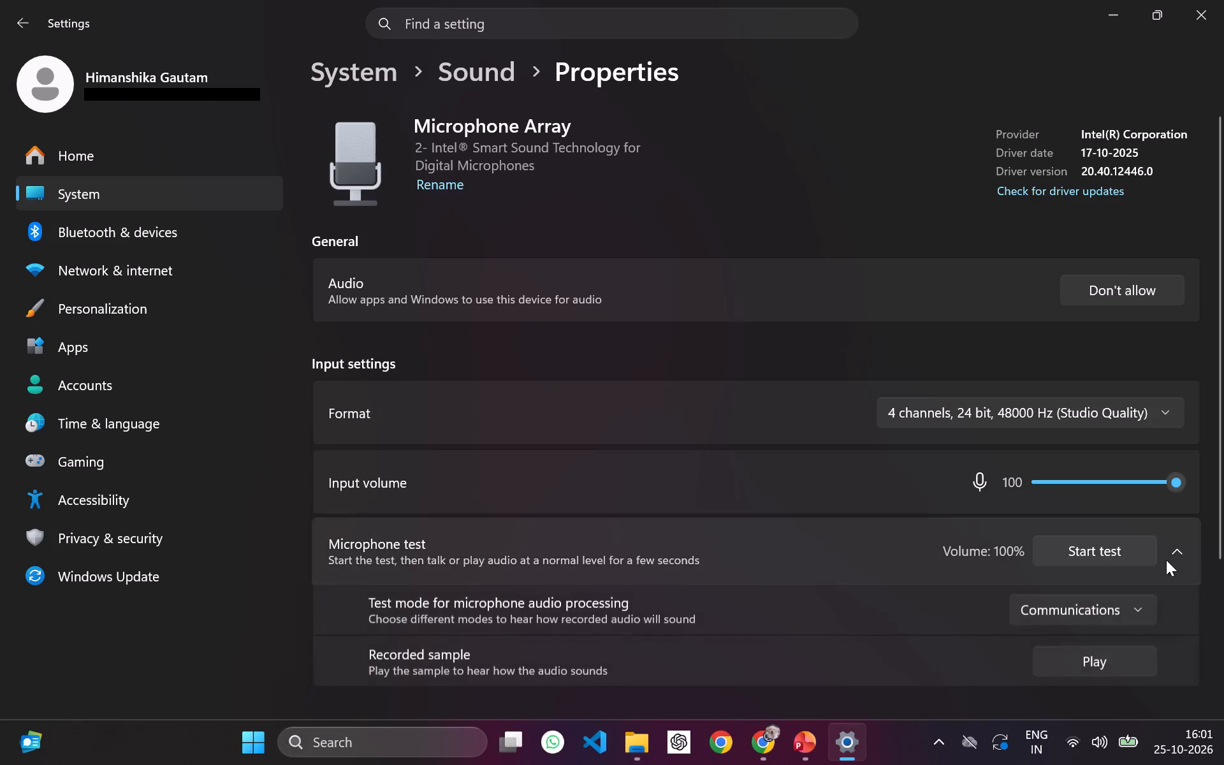
{"action": "left_click", "coordinate": [1084, 659]}
{"action": "scroll", "coordinate": [1107, 636], "scroll_direction": "down", "scroll_amount": 1}
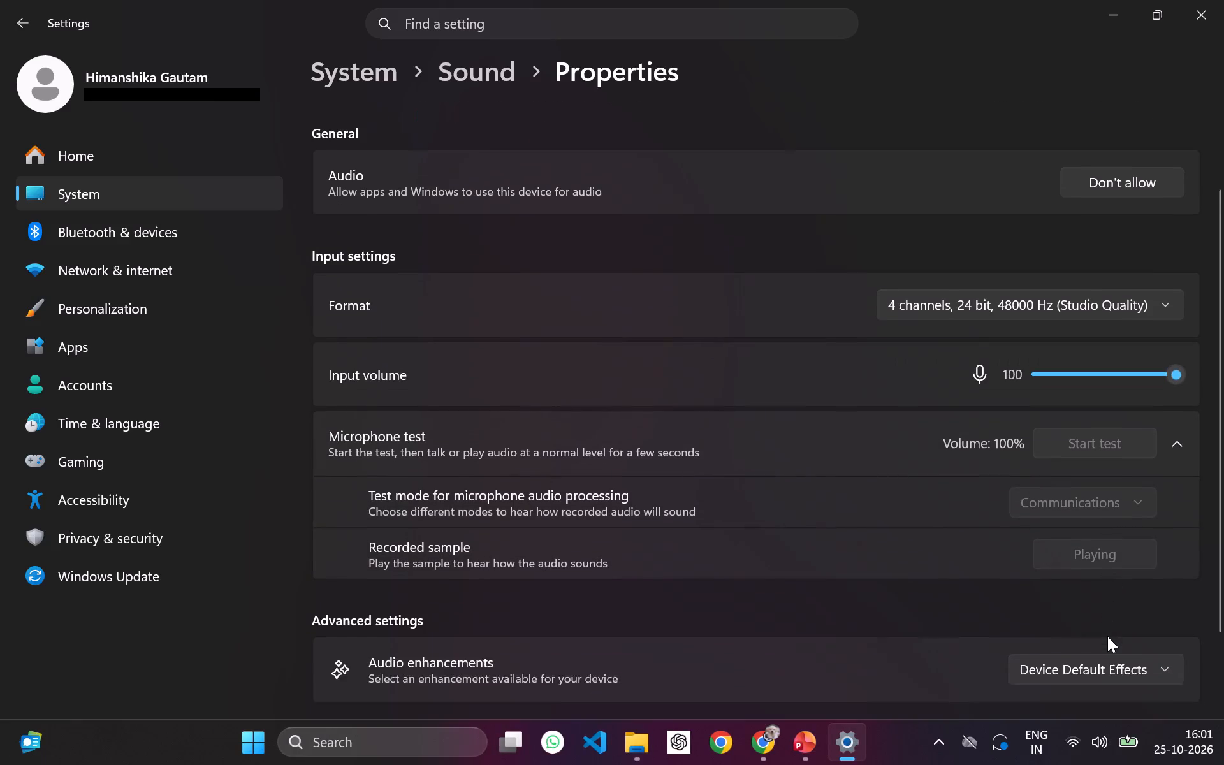
{"action": "scroll", "coordinate": [1107, 636], "scroll_direction": "down", "scroll_amount": 1}
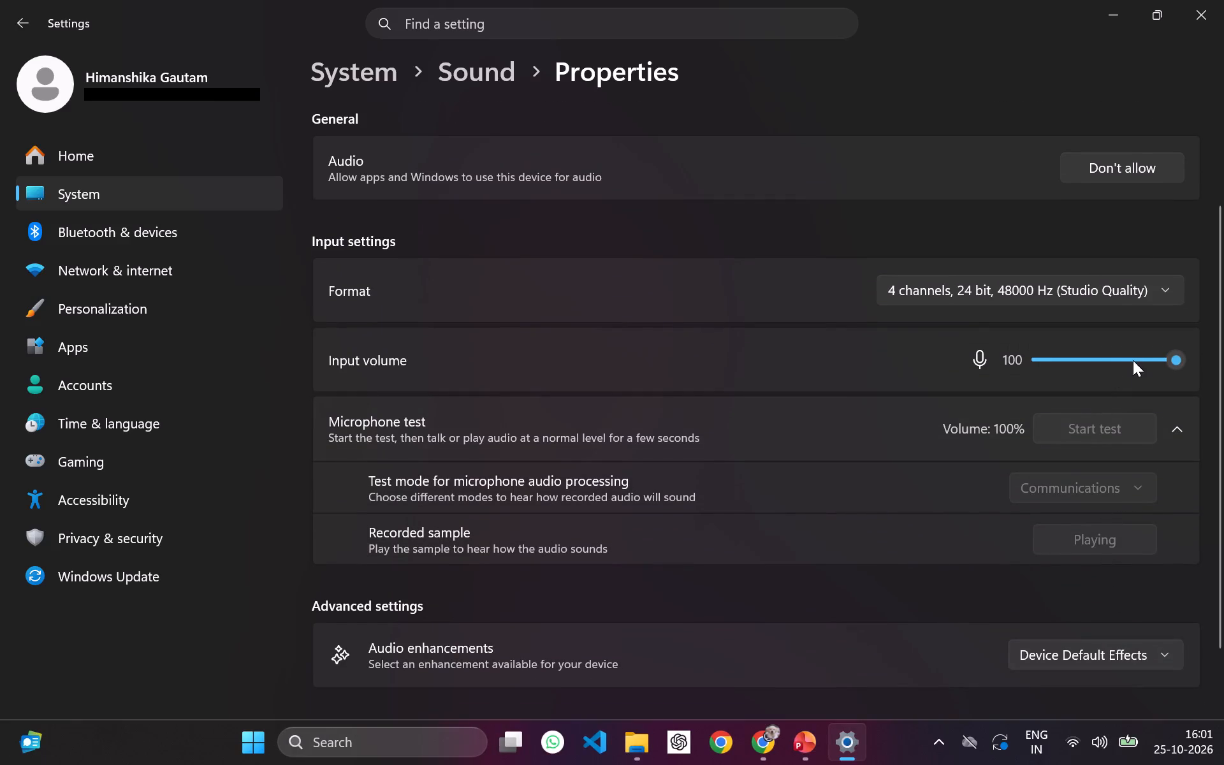
Close Settings to return to PowerPoint and open the recording view from the beginning of the presentation.
{"action": "left_click", "coordinate": [1223, 0]}
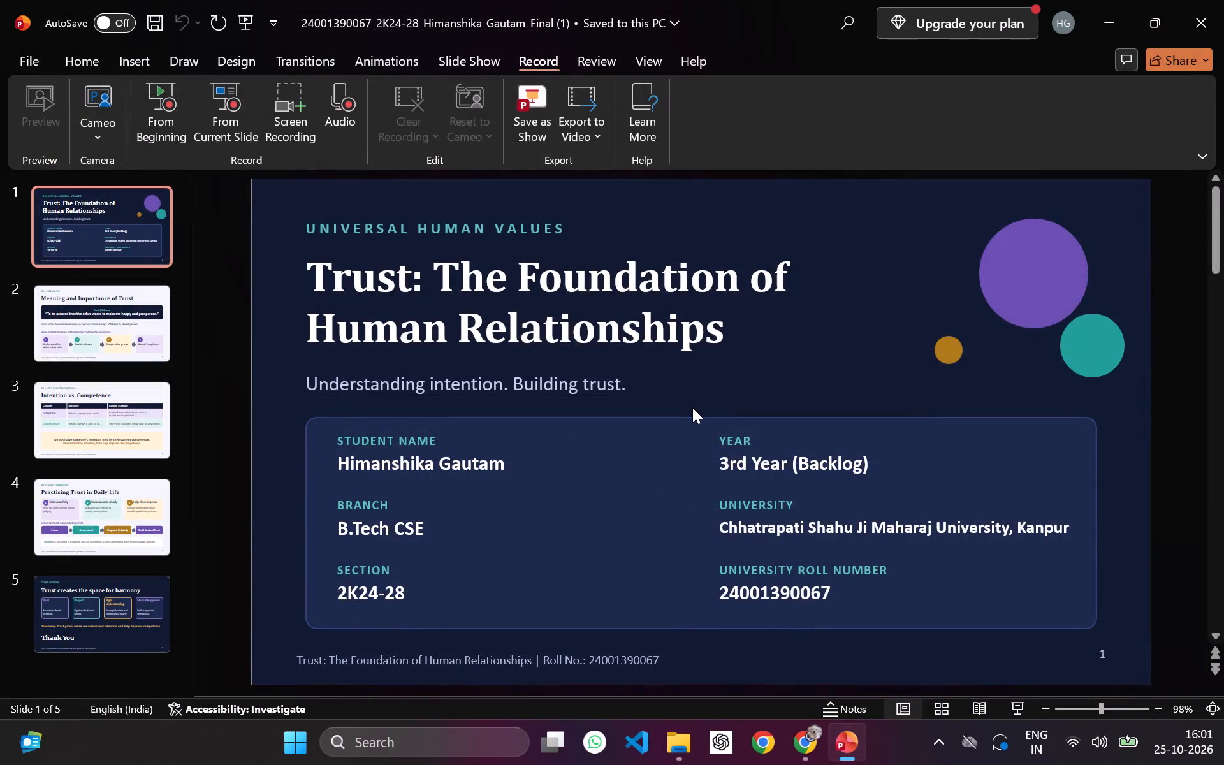
{"action": "left_click", "coordinate": [182, 131]}
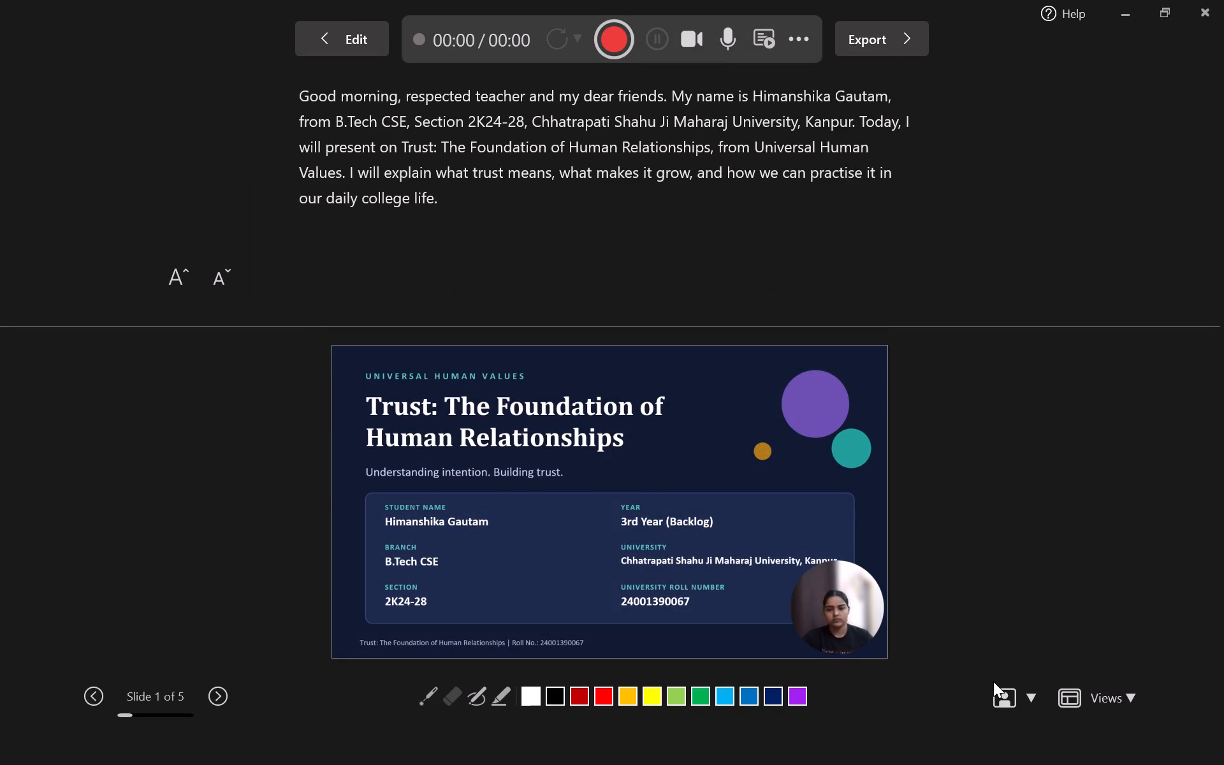
Start recording, narrate the title slide from its teleprompter notes, and advance to slide 2.
{"action": "left_click", "coordinate": [622, 50]}
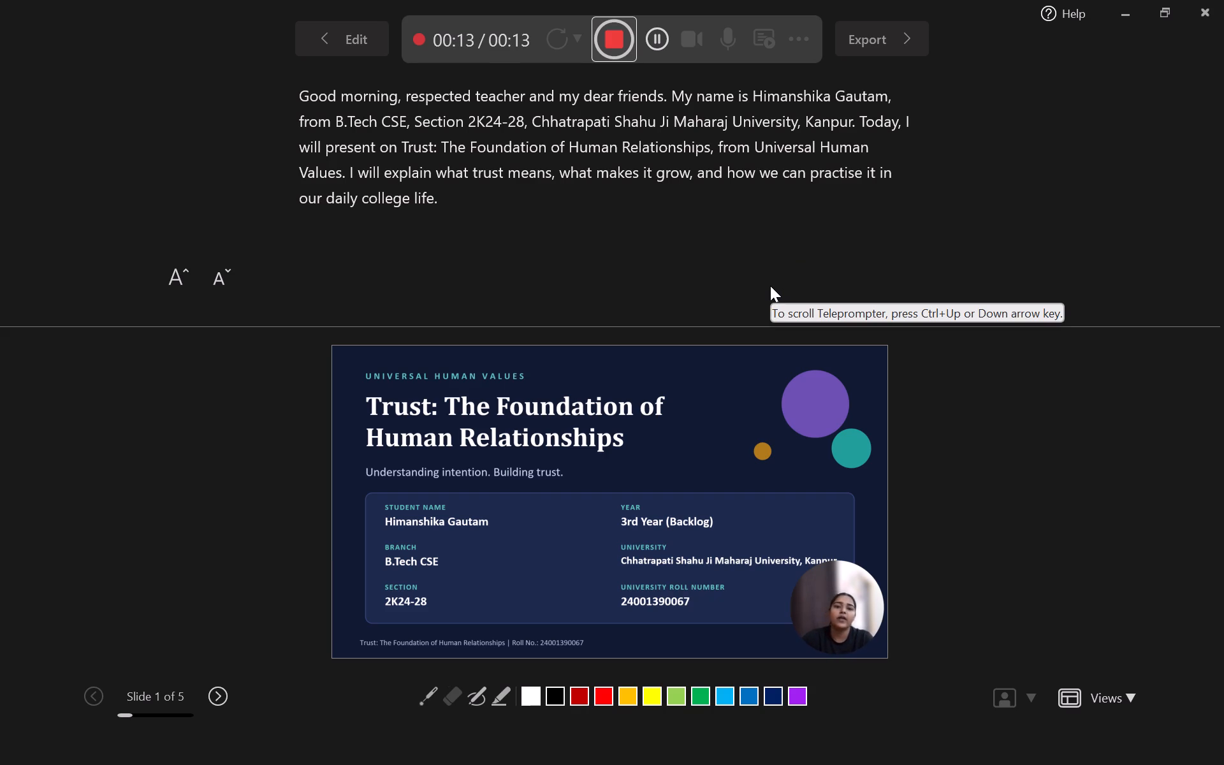
{"action": "left_click", "coordinate": [699, 476]}
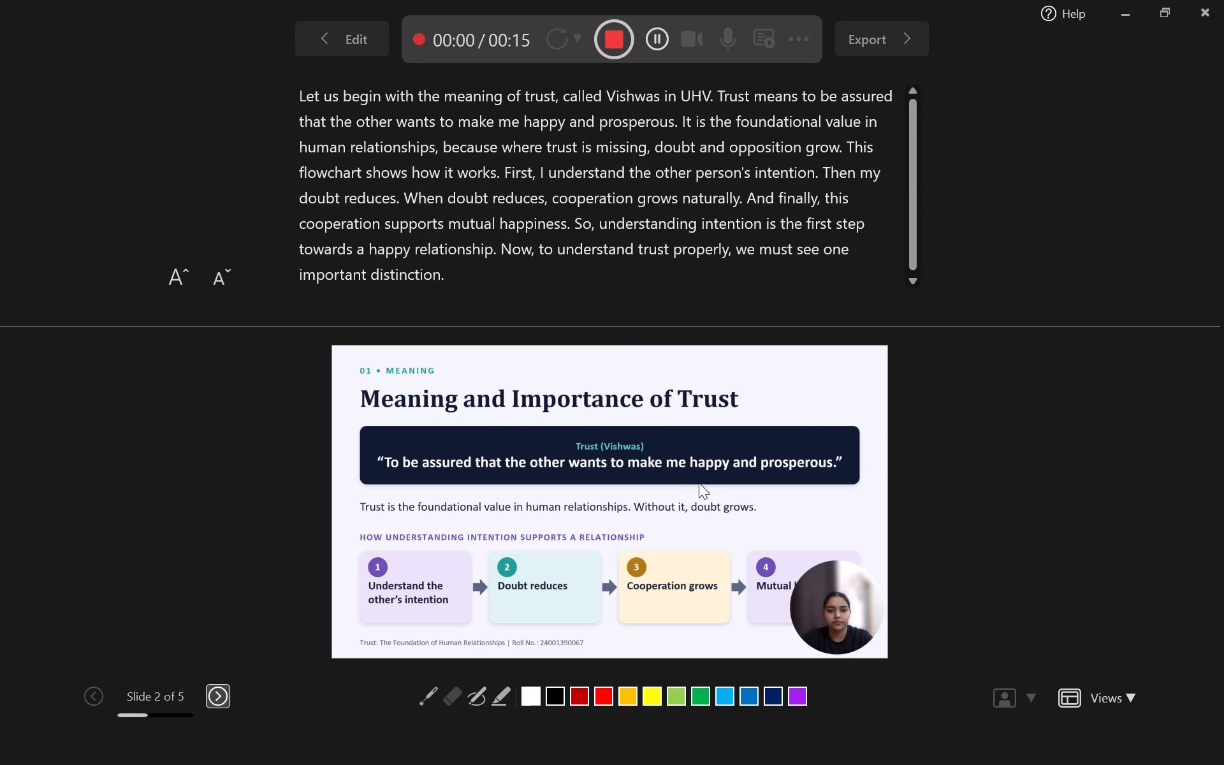
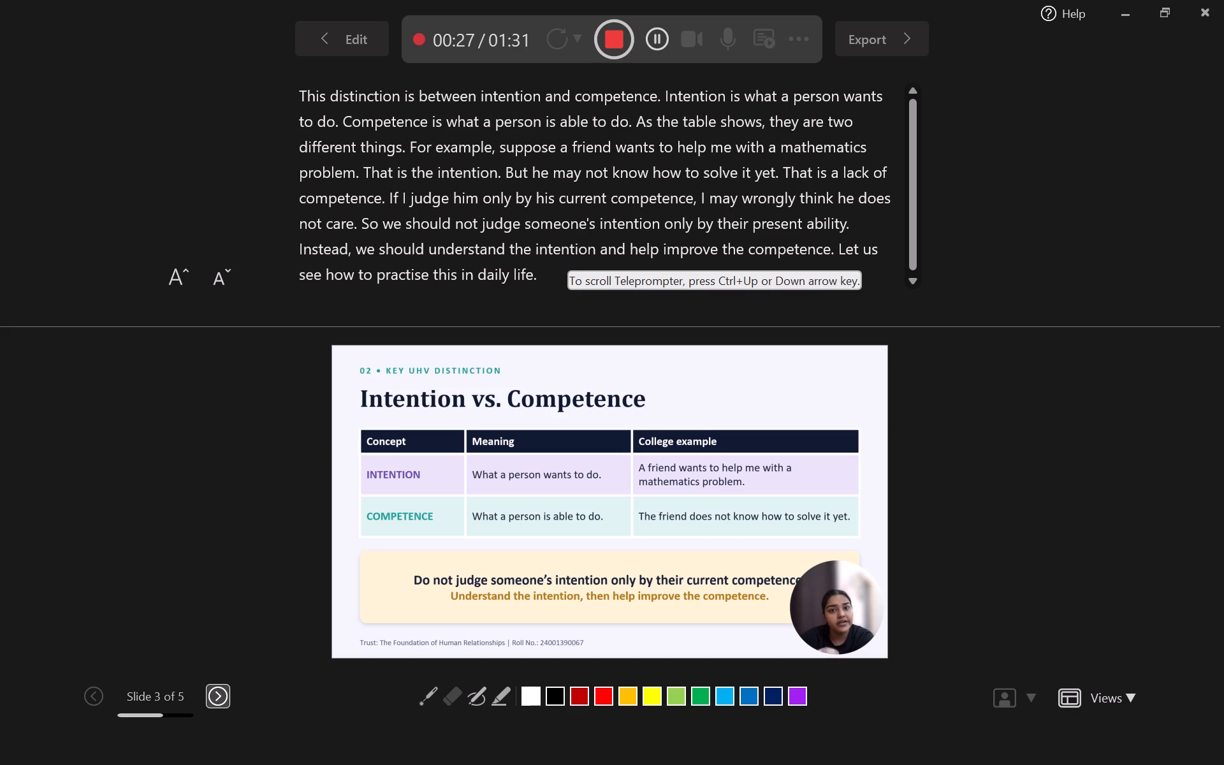
Narrate slides 3 to 5 from the teleprompter notes, advancing through each, and stop recording at the end of the conclusion slide.
{"action": "left_click", "coordinate": [567, 253]}
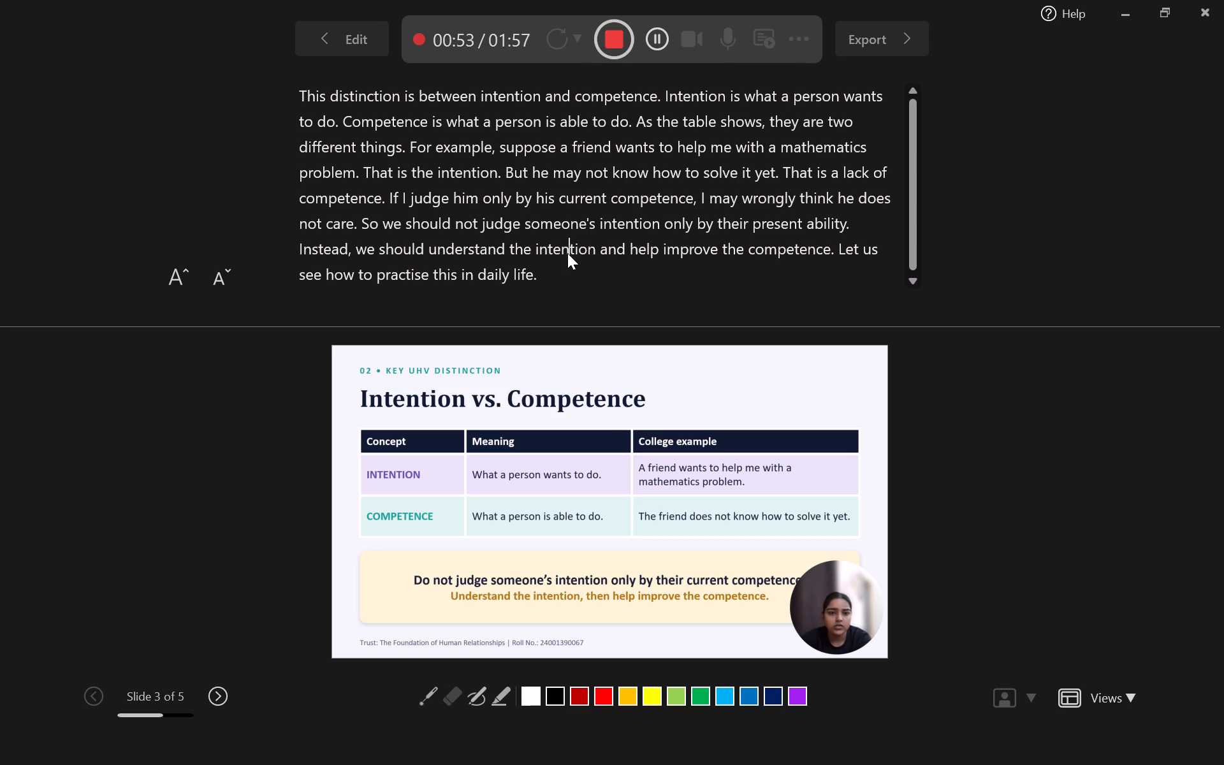
{"action": "left_click", "coordinate": [606, 416]}
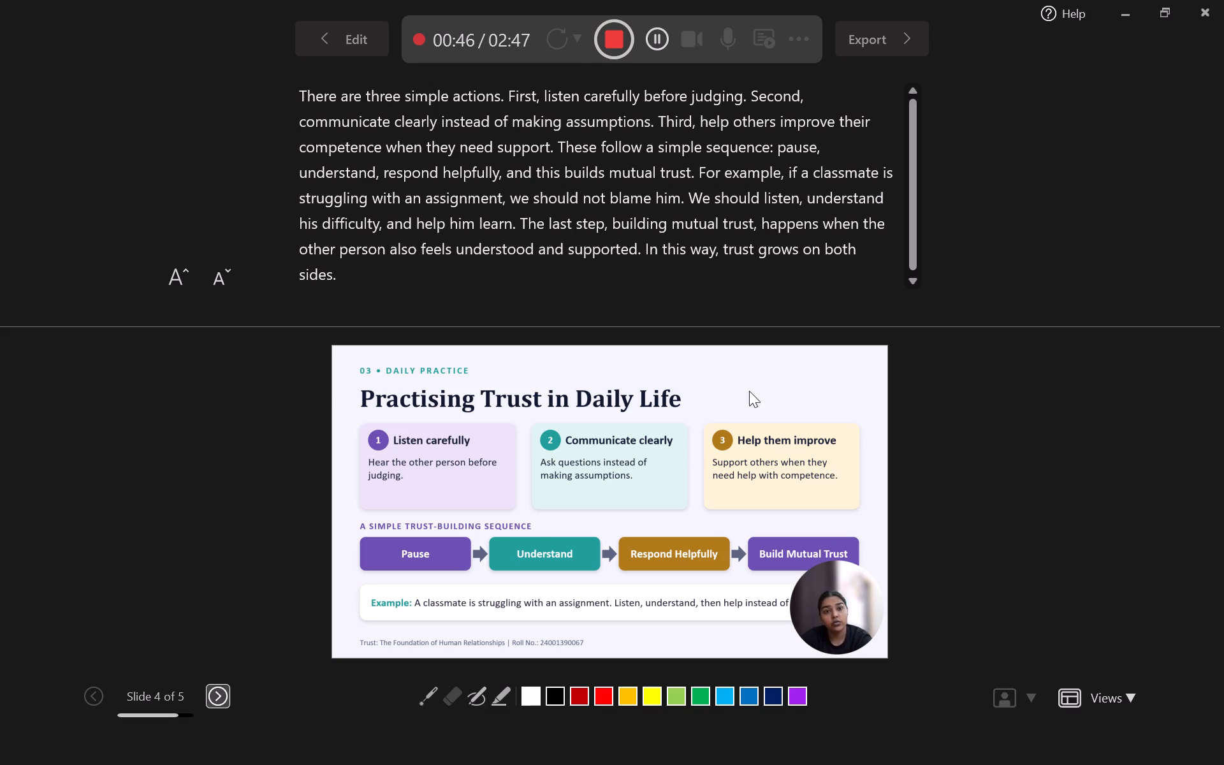
{"action": "left_click", "coordinate": [720, 457]}
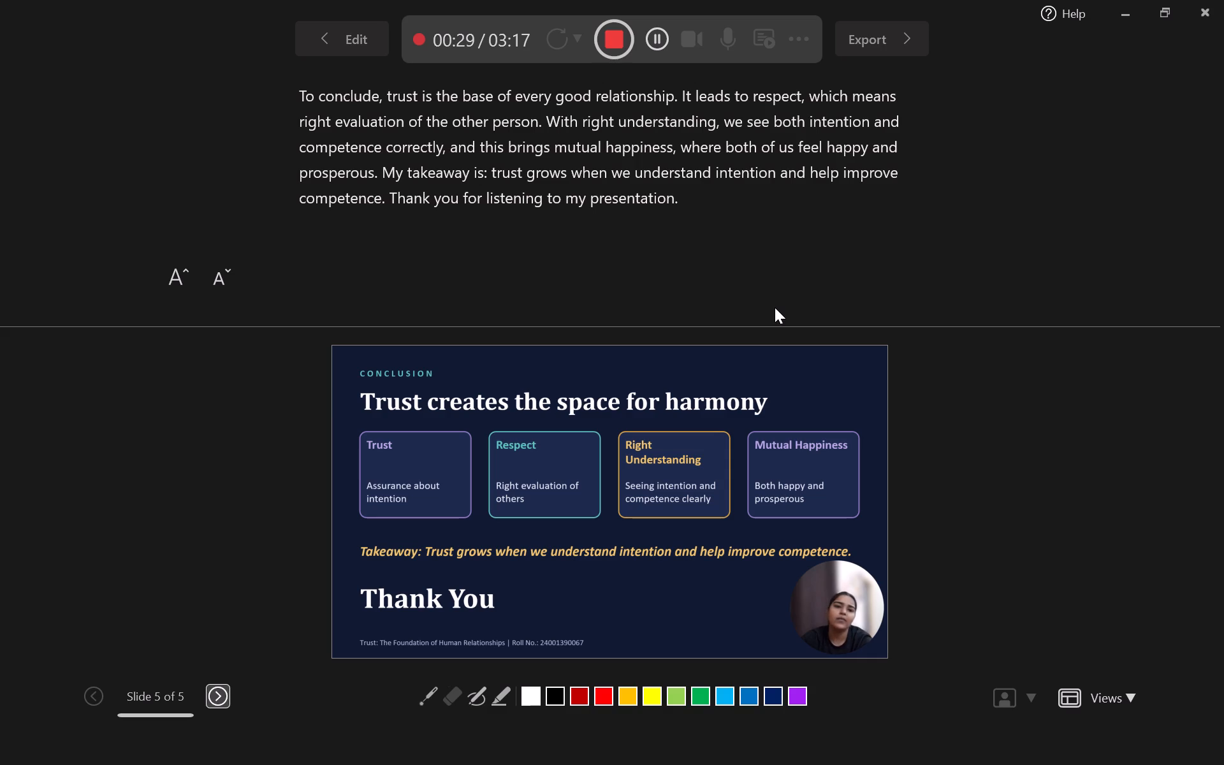
{"action": "left_click", "coordinate": [616, 24]}
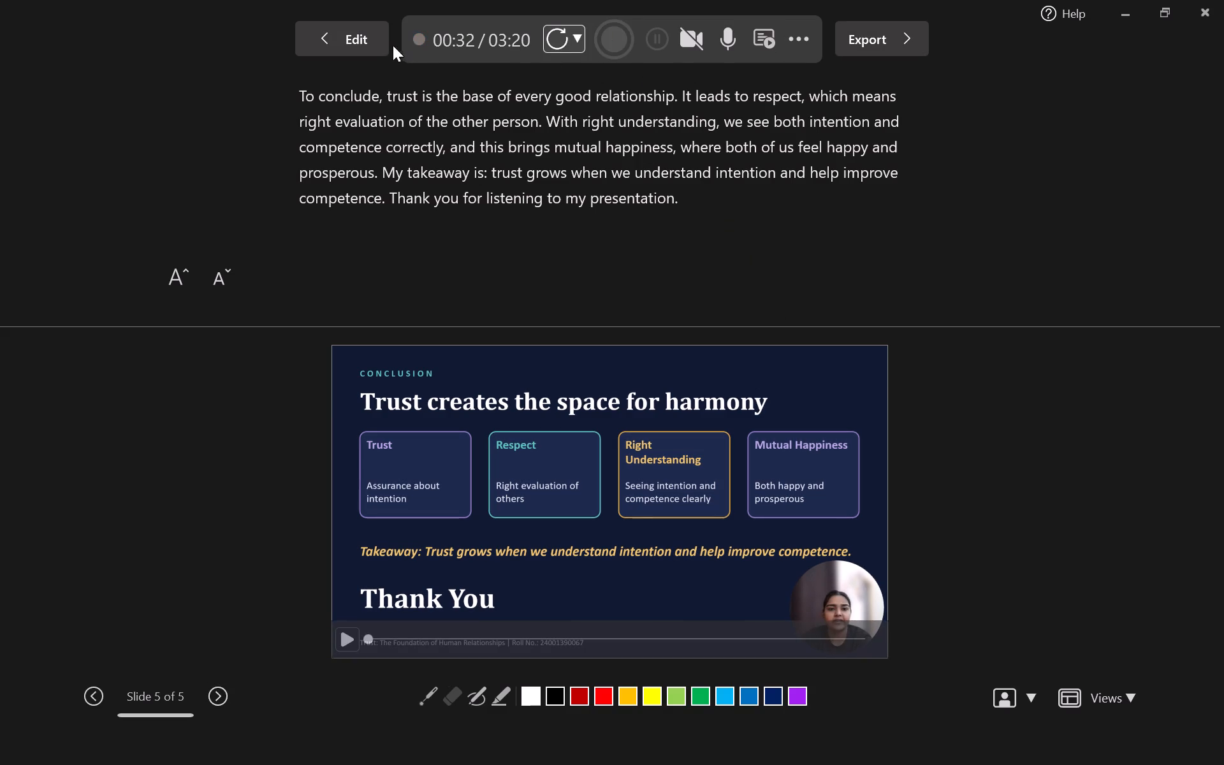
Leave the recording view, preview the recorded narration on the conclusion slide, and return to editing.
{"action": "left_click", "coordinate": [340, 36]}
{"action": "left_click", "coordinate": [36, 117]}
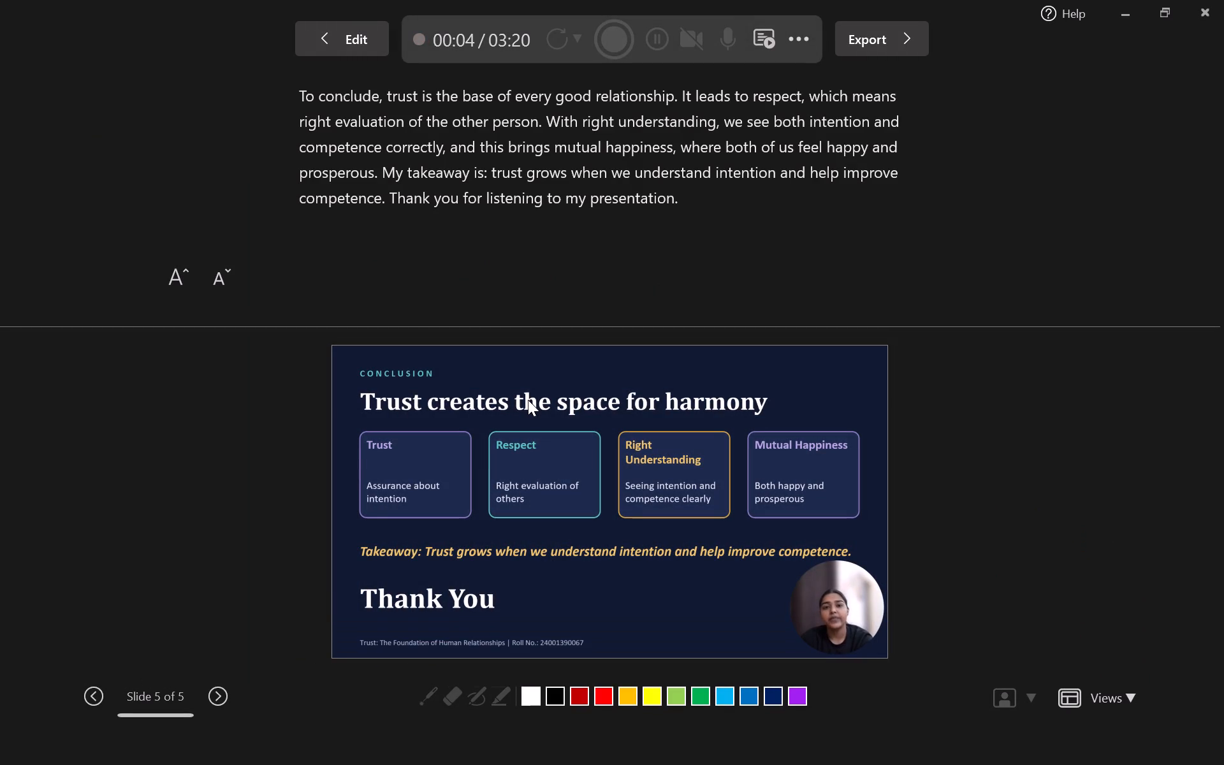
{"action": "left_click", "coordinate": [323, 41]}
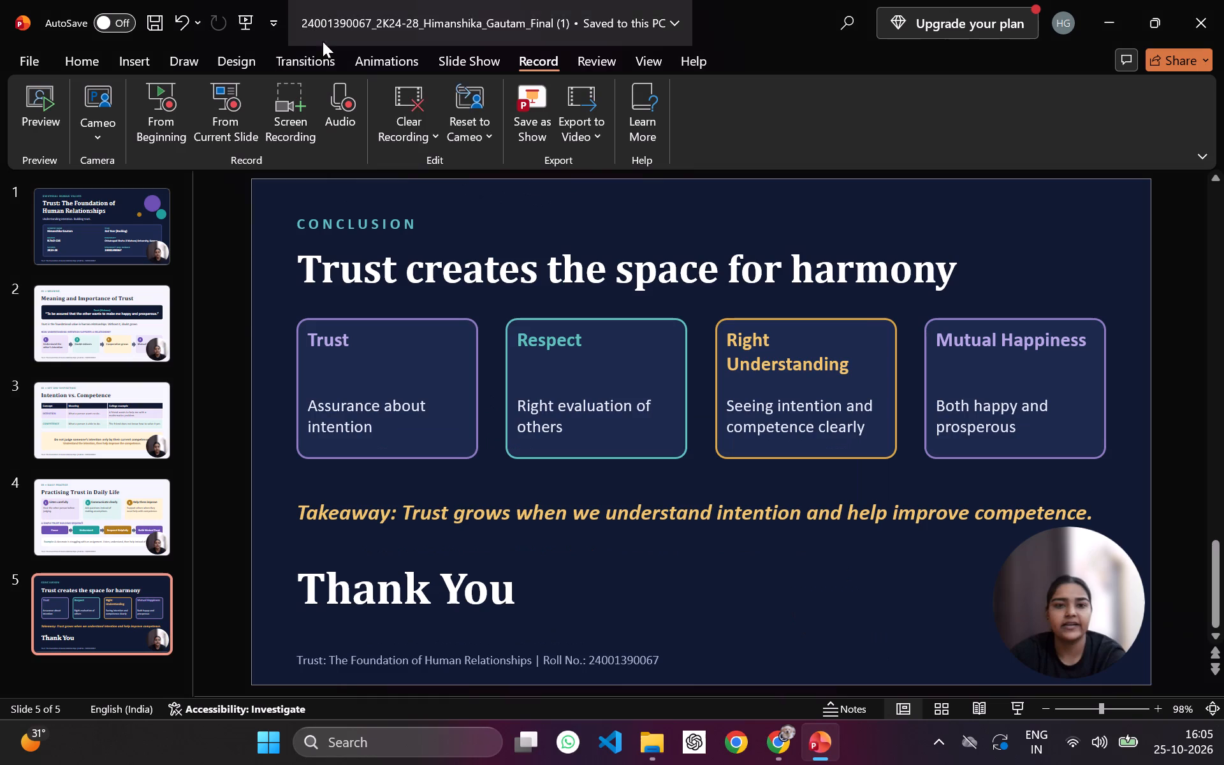
Go back to the title slide and start previewing the recorded presentation from there.
{"action": "scroll", "coordinate": [703, 467], "scroll_direction": "up", "scroll_amount": 20}
{"action": "scroll", "coordinate": [703, 467], "scroll_direction": "up", "scroll_amount": 1}
{"action": "scroll", "coordinate": [72, 117], "scroll_direction": "up", "scroll_amount": 1}
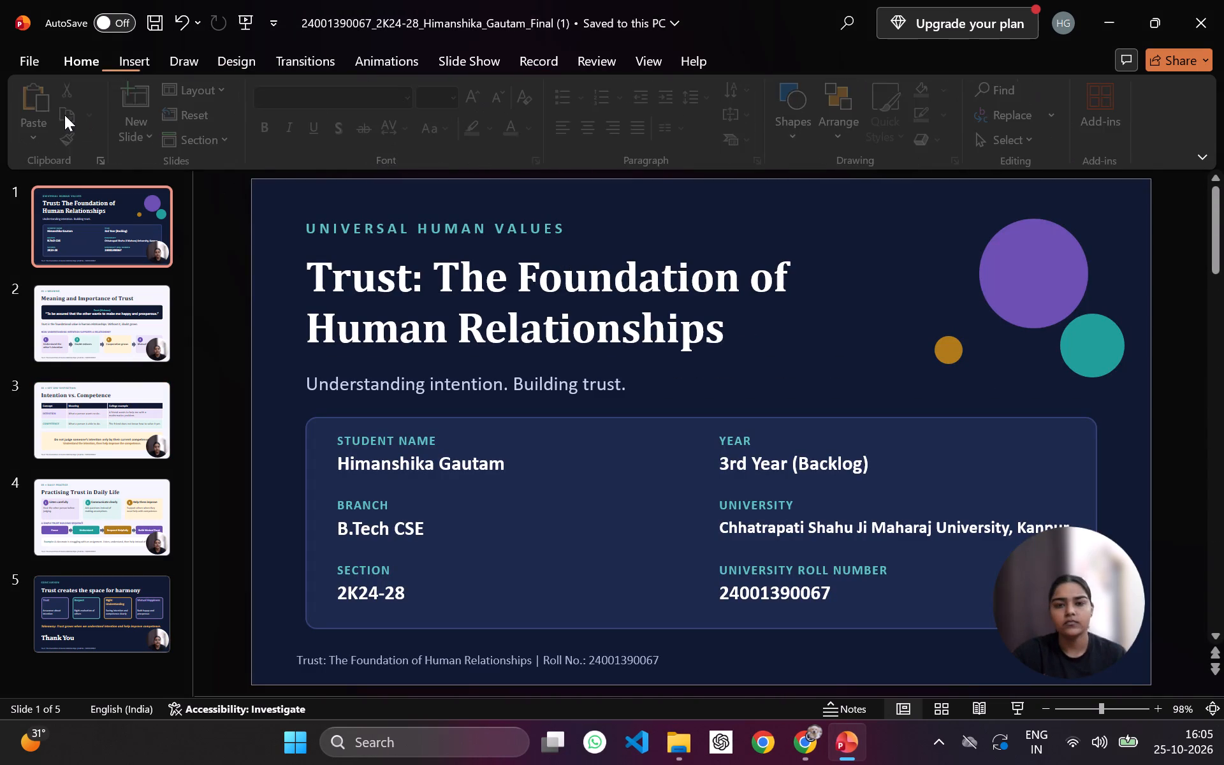
{"action": "left_click", "coordinate": [525, 64]}
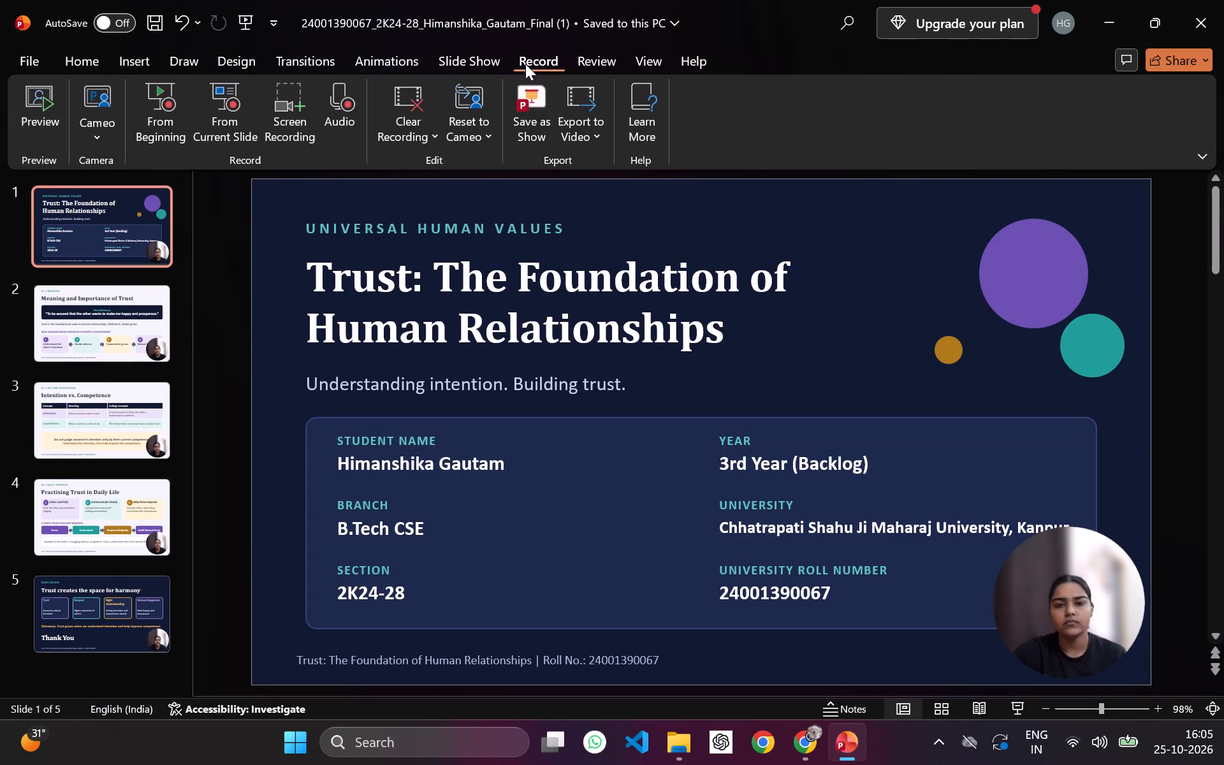
{"action": "left_click", "coordinate": [34, 119]}
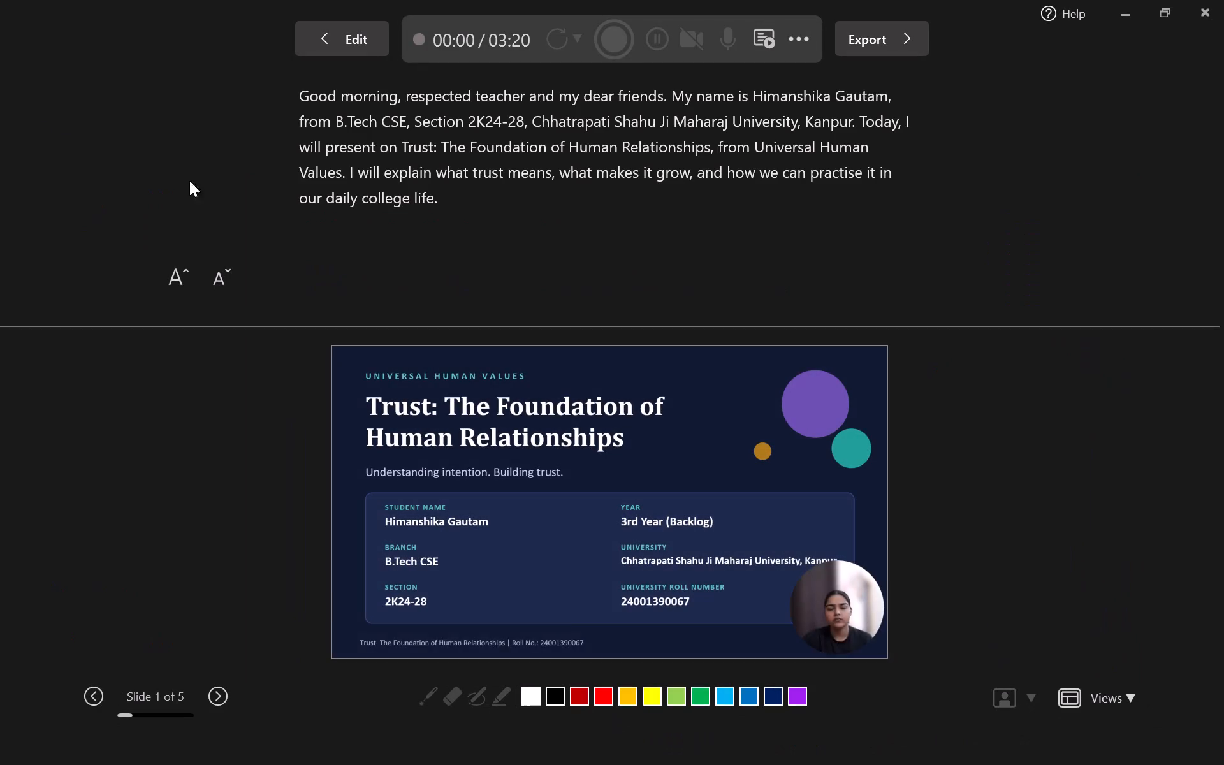
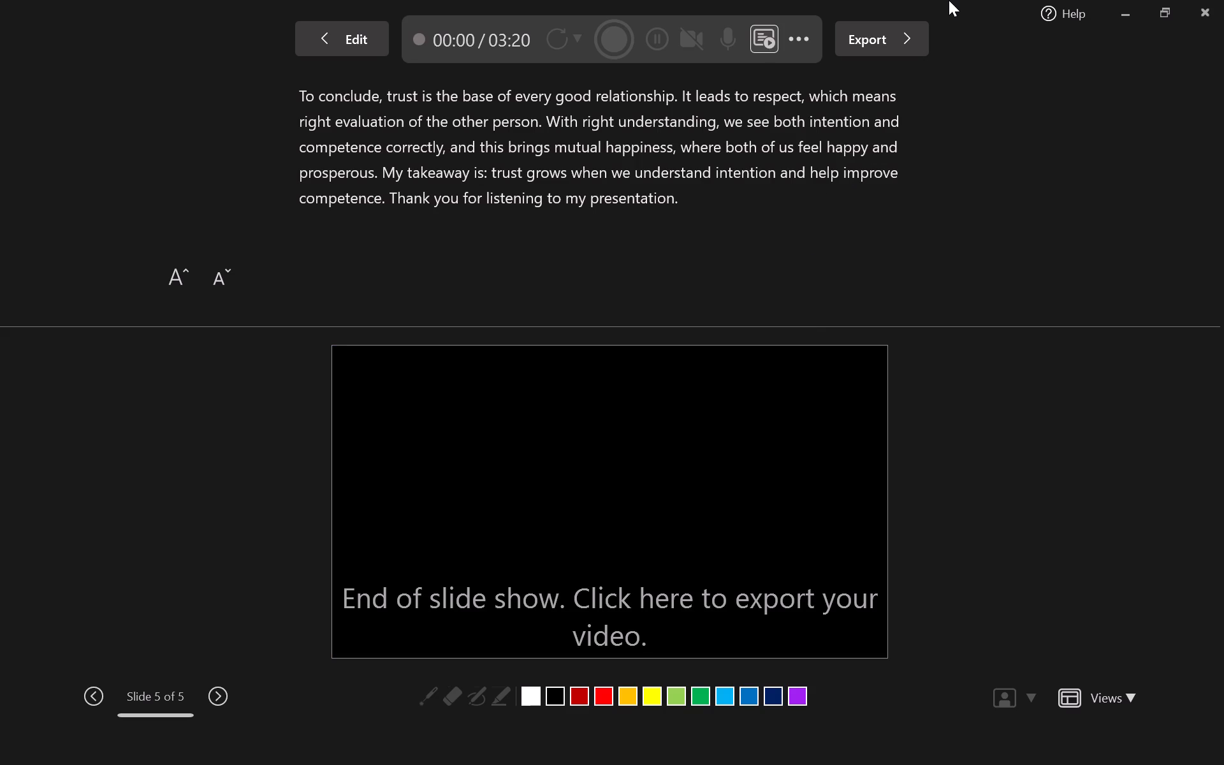
Proceed to exporting the recorded presentation as a video and open the export file name for editing.
{"action": "left_click", "coordinate": [900, 38]}
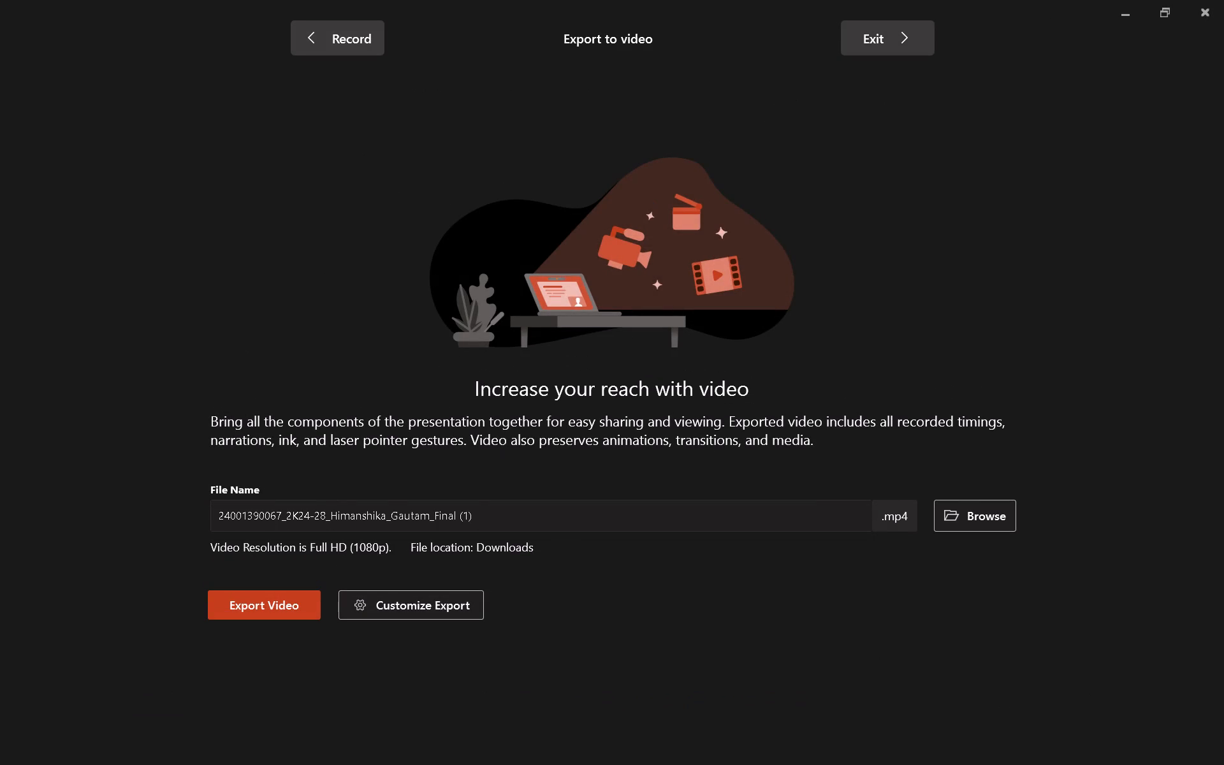
{"action": "left_click_drag", "start_coordinate": [531, 520], "coordinate": [316, 533]}
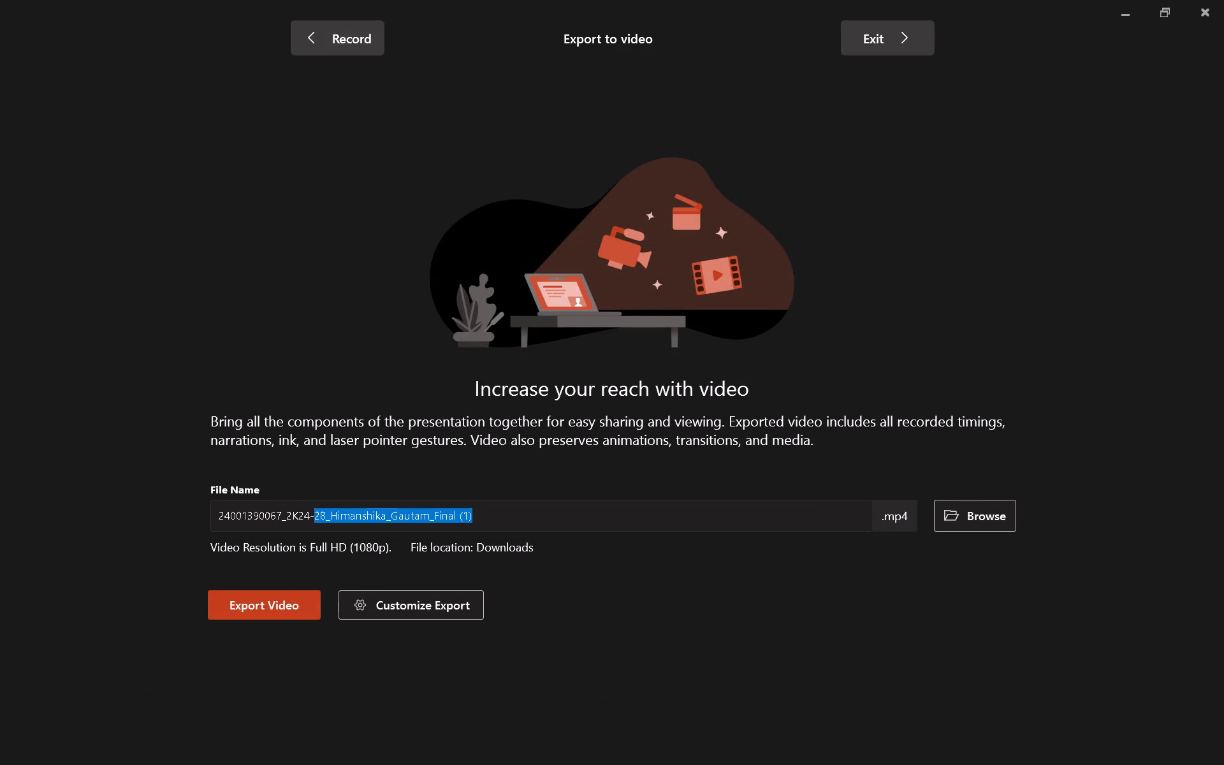
{"action": "left_click_drag", "start_coordinate": [316, 533], "coordinate": [200, 573]}
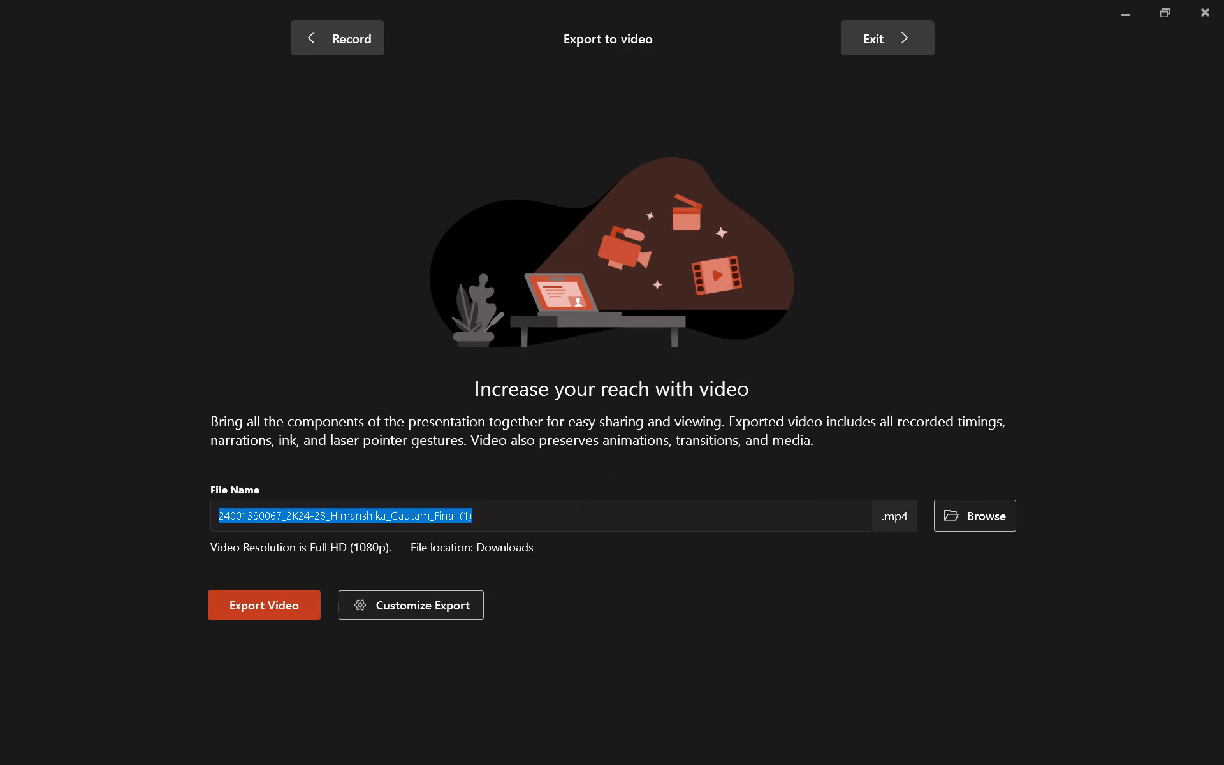
{"action": "left_click", "coordinate": [549, 504]}
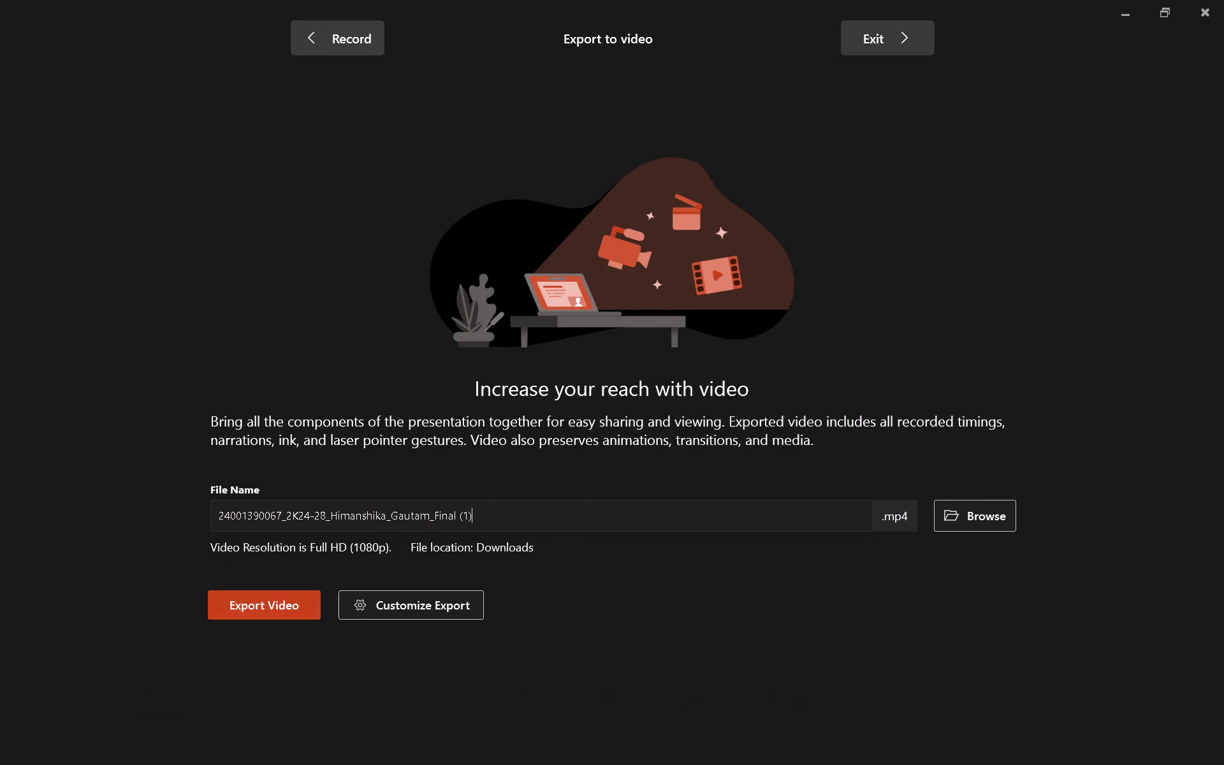
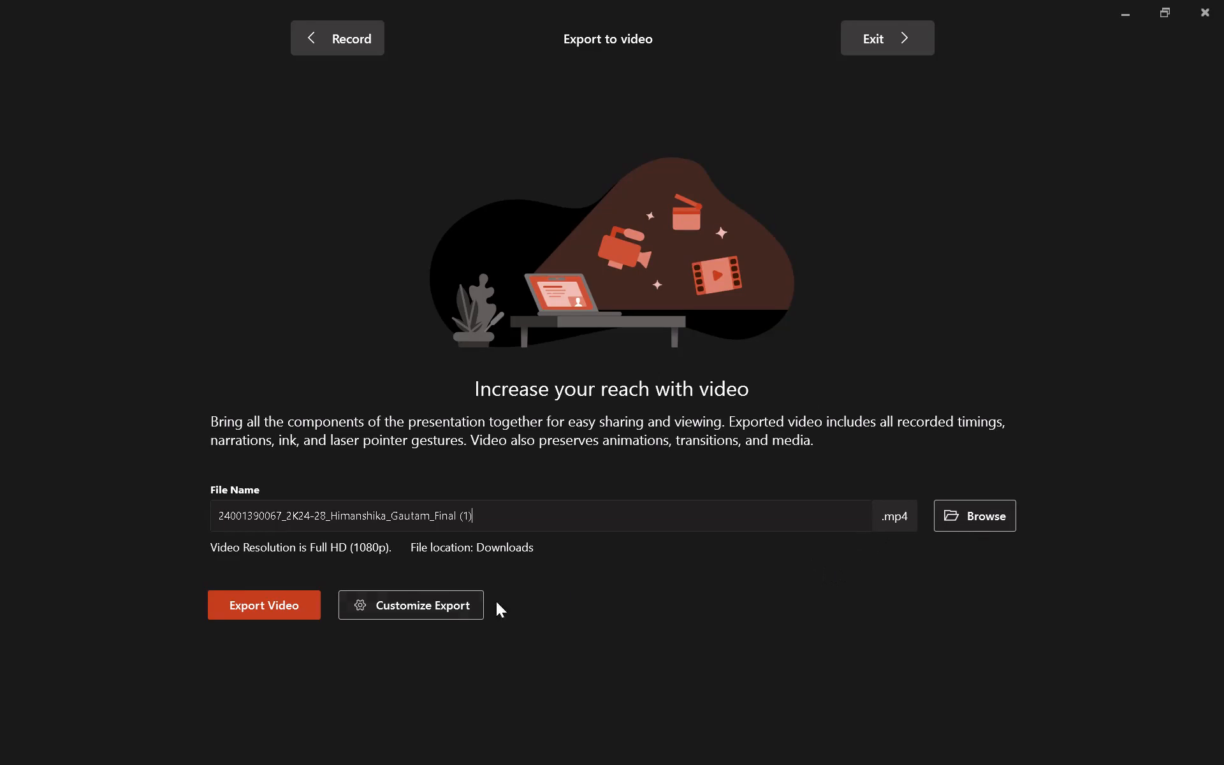
Export the recorded presentation as a Full HD (1080p) MP4 video to the Downloads folder, keeping the proposed file name.
{"action": "left_click", "coordinate": [245, 604]}
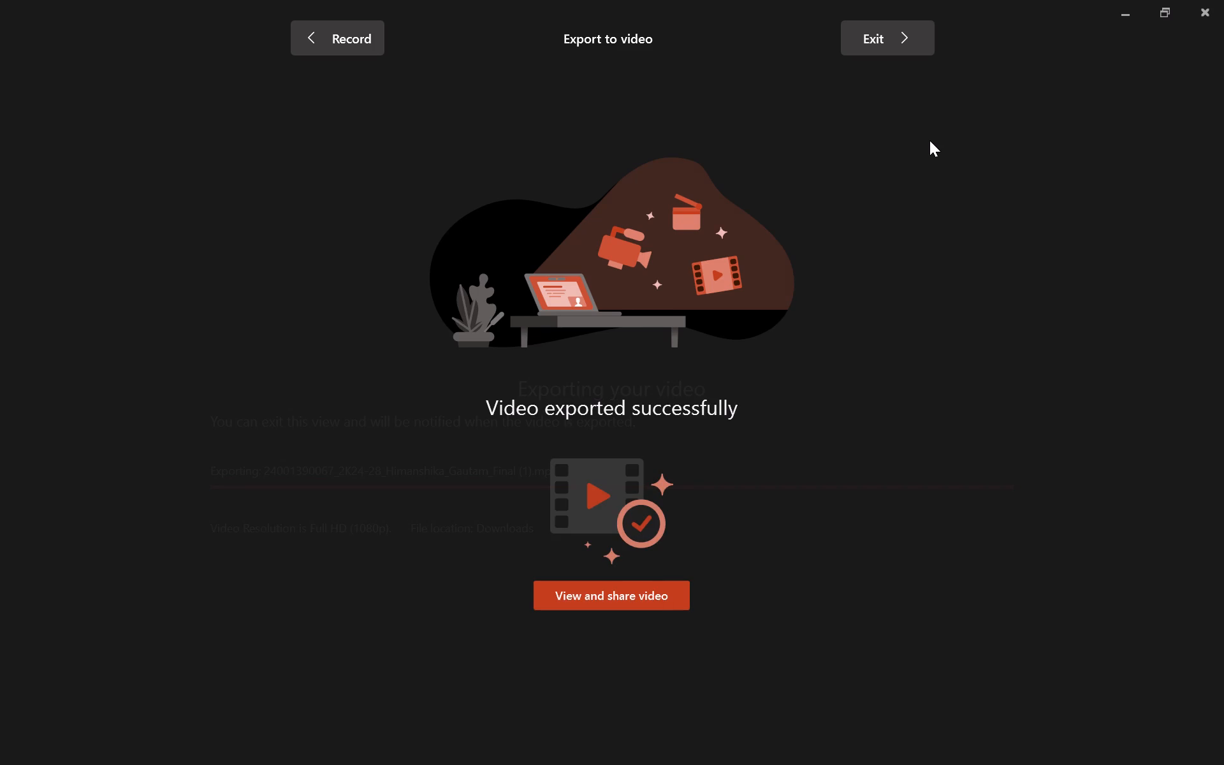
Open the exported video in Media Player, allowing access to its location, check that it plays, and close the player.
{"action": "left_click", "coordinate": [627, 585]}
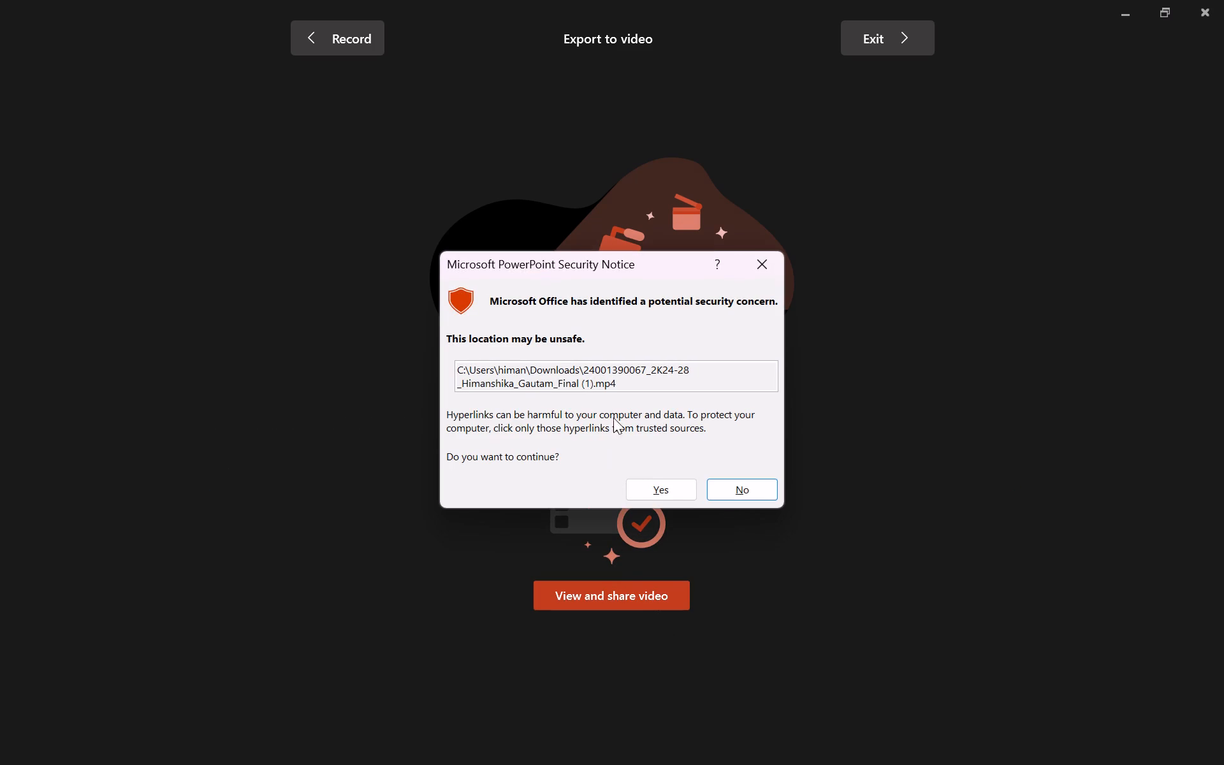
{"action": "left_click", "coordinate": [640, 494]}
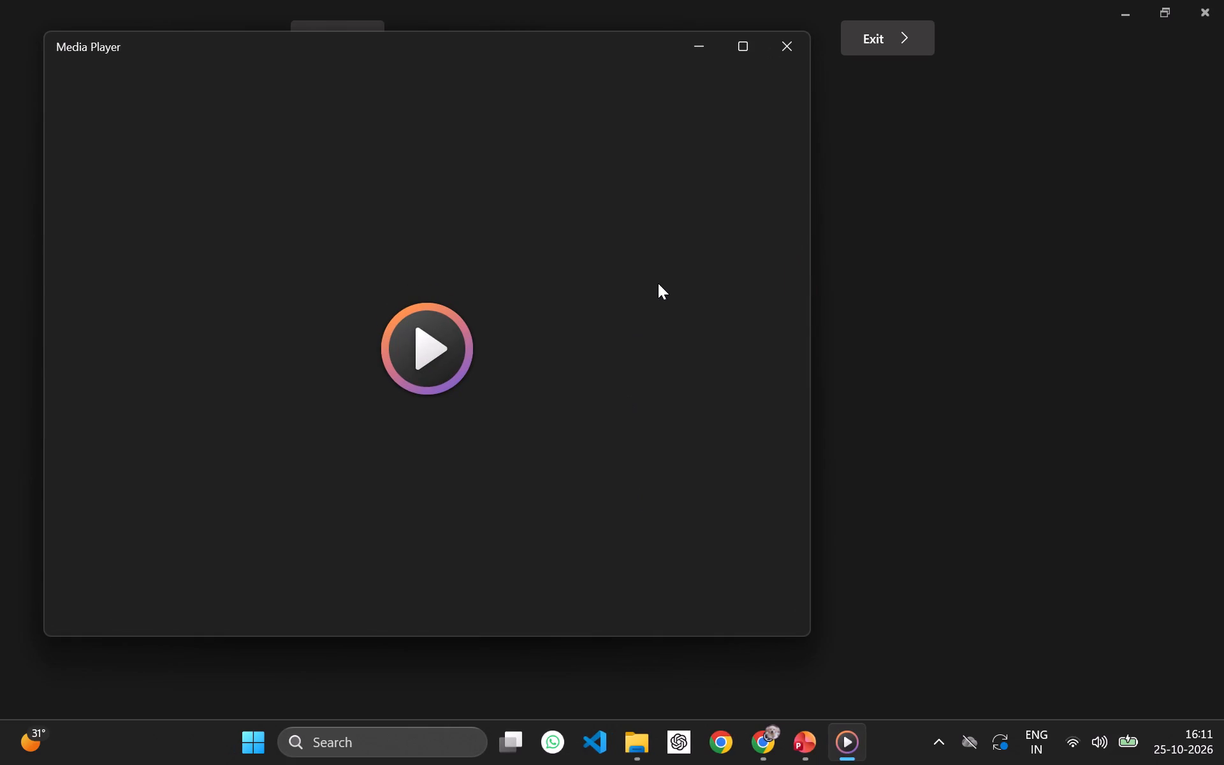
{"action": "left_click", "coordinate": [351, 349]}
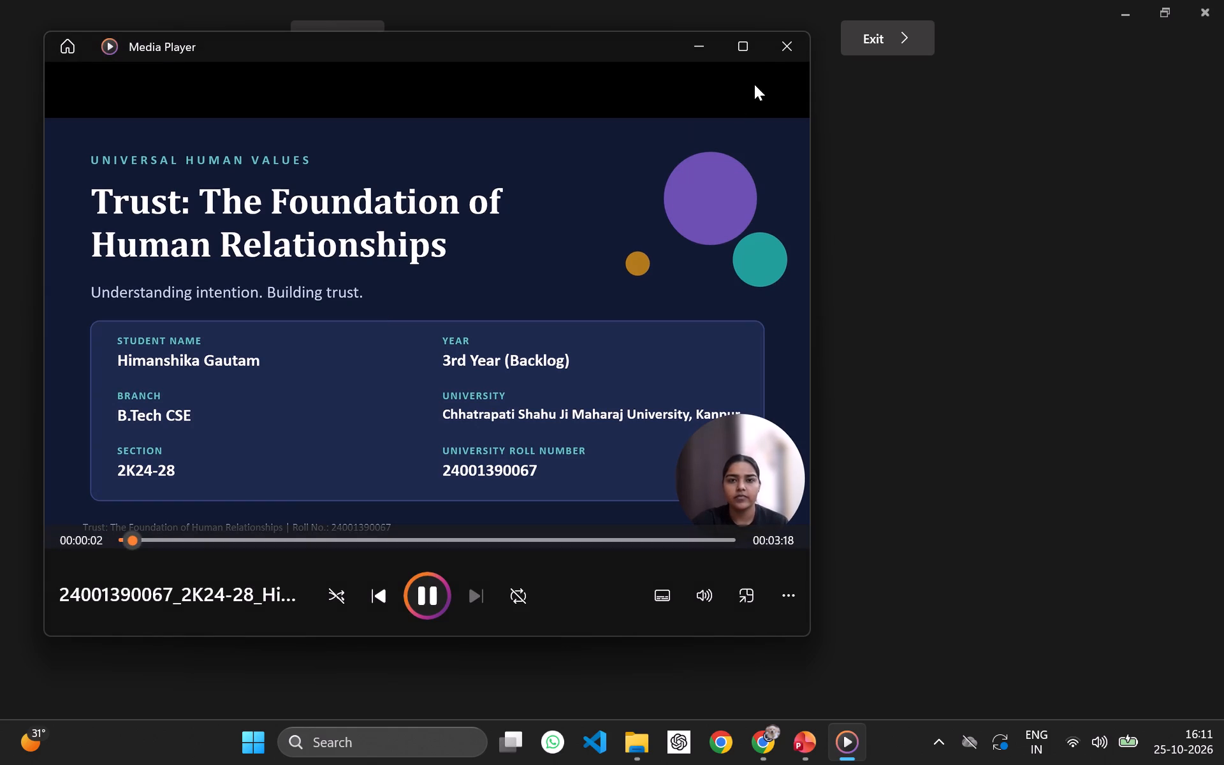
{"action": "left_click", "coordinate": [774, 56]}
Leave the video export view and close the presentation.
{"action": "left_click", "coordinate": [1223, 2]}
{"action": "left_click", "coordinate": [1206, 1]}
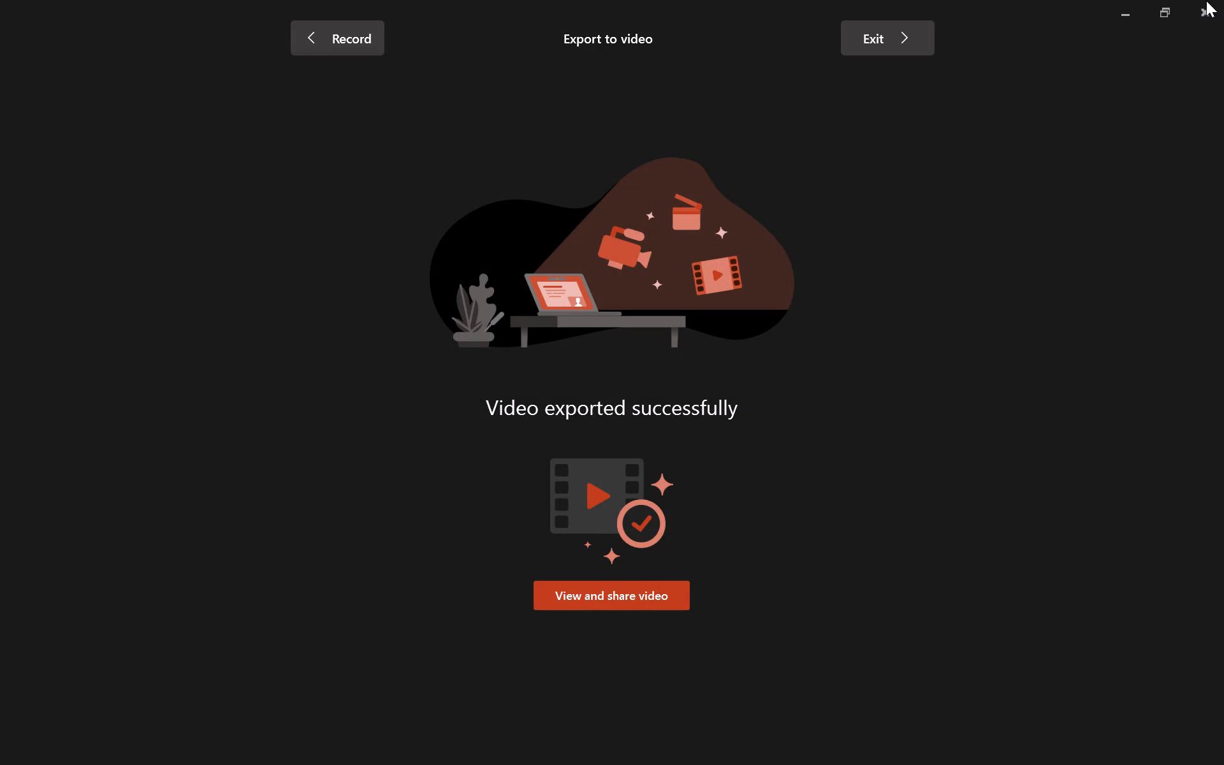
{"action": "left_click", "coordinate": [1203, 13]}
{"action": "left_click", "coordinate": [1203, 13]}
{"action": "left_click", "coordinate": [1203, 13]}
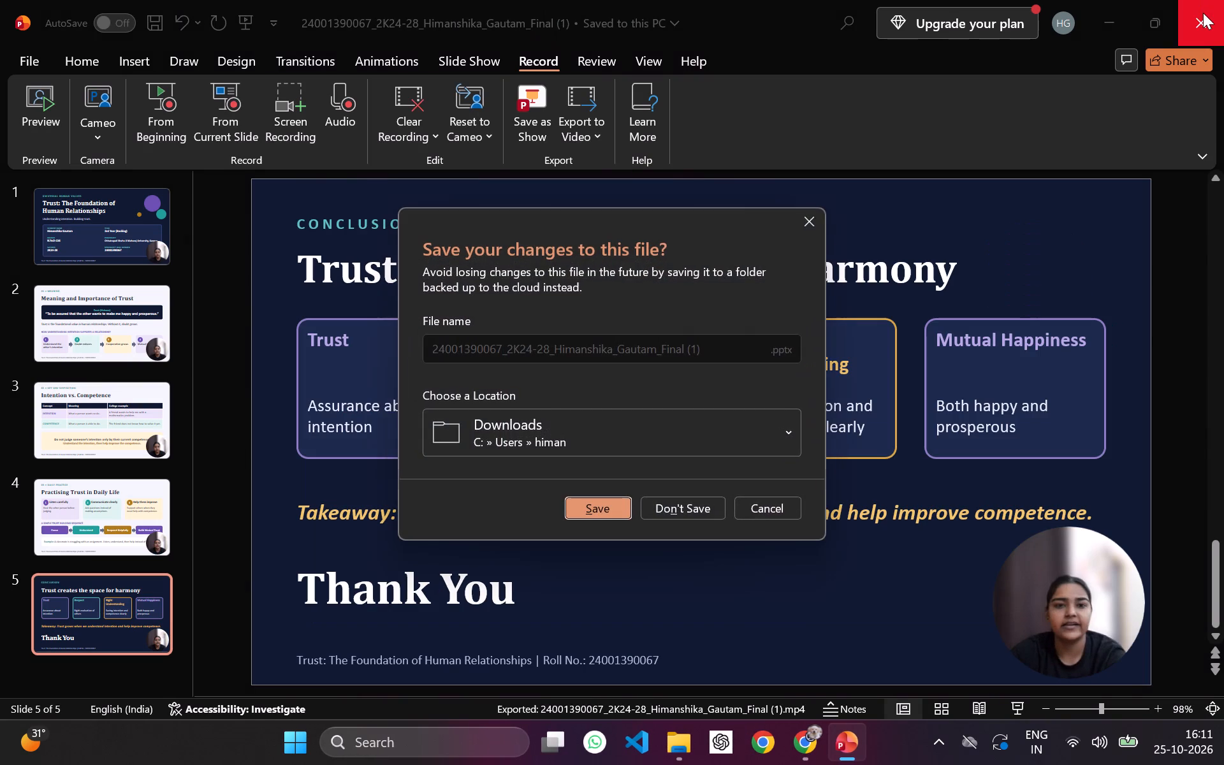
Close the presentation without saving the changes to the file.
{"action": "left_click_drag", "start_coordinate": [1203, 13], "coordinate": [616, 502]}
{"action": "left_click", "coordinate": [666, 521]}
{"action": "left_click", "coordinate": [687, 509]}
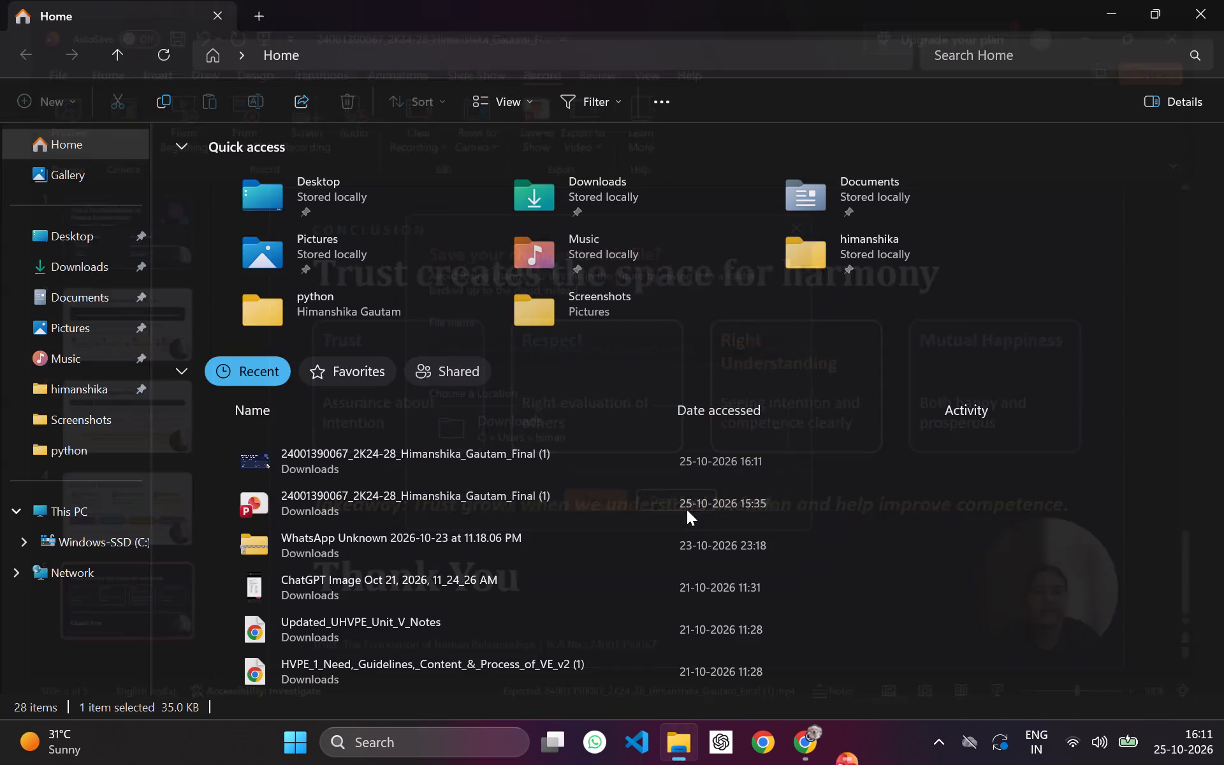
Close the open File Explorer window and the browser window showing the speaking script.
{"action": "left_click", "coordinate": [1221, 0]}
{"action": "left_click", "coordinate": [1221, 0]}
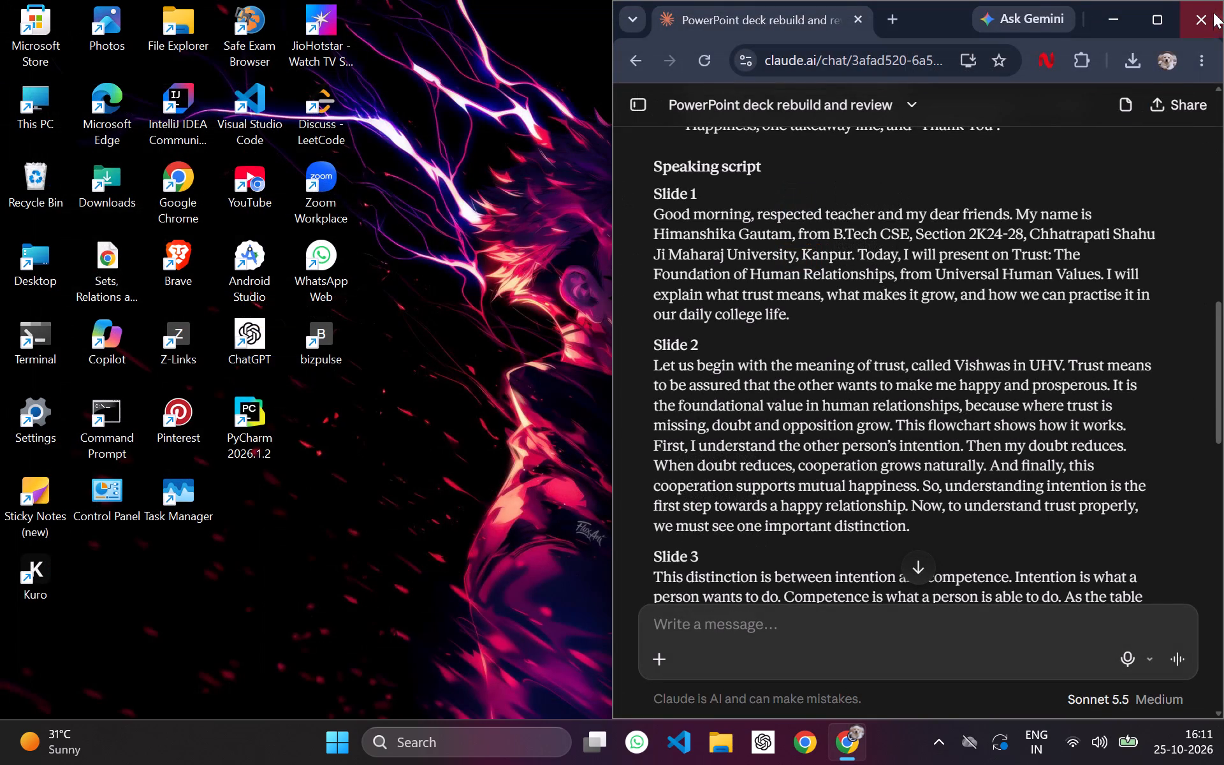
{"action": "left_click", "coordinate": [1208, 22]}
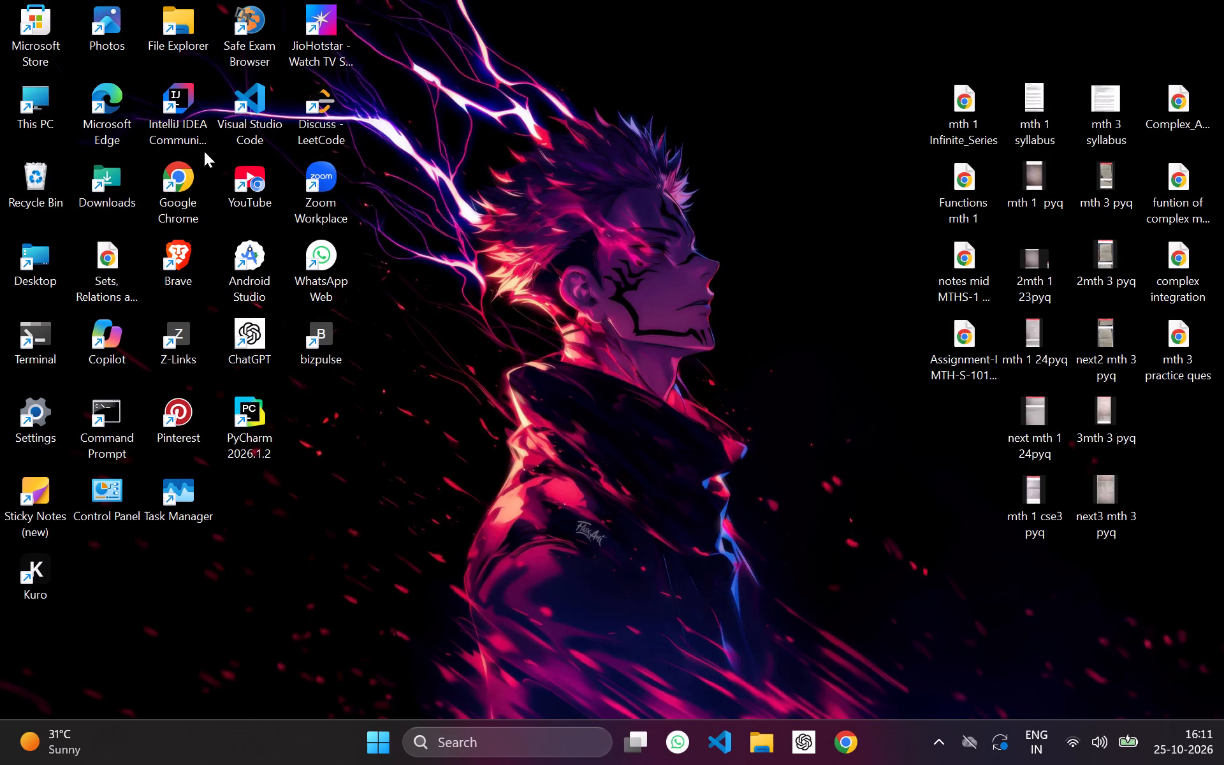
Reopen File Explorer, open the exported video from the recent files in Media Player, and close the player.
{"action": "double_click", "coordinate": [188, 25]}
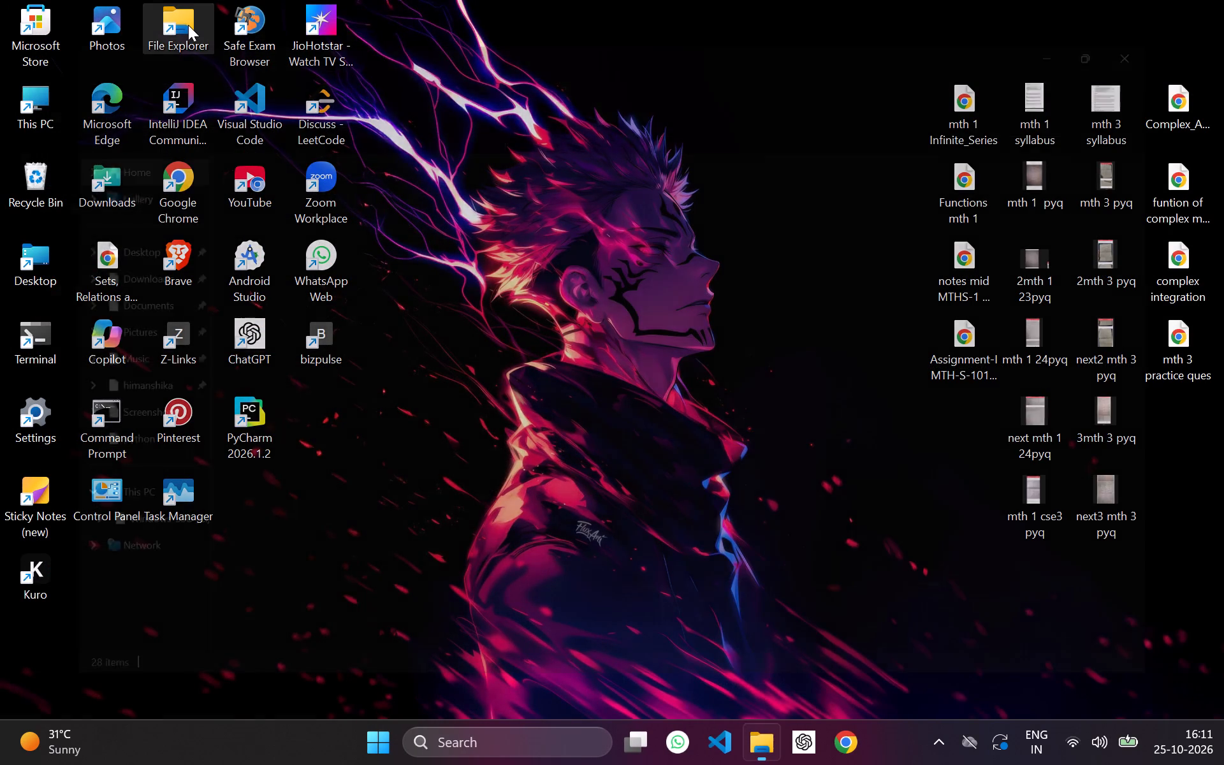
{"action": "double_click", "coordinate": [356, 474]}
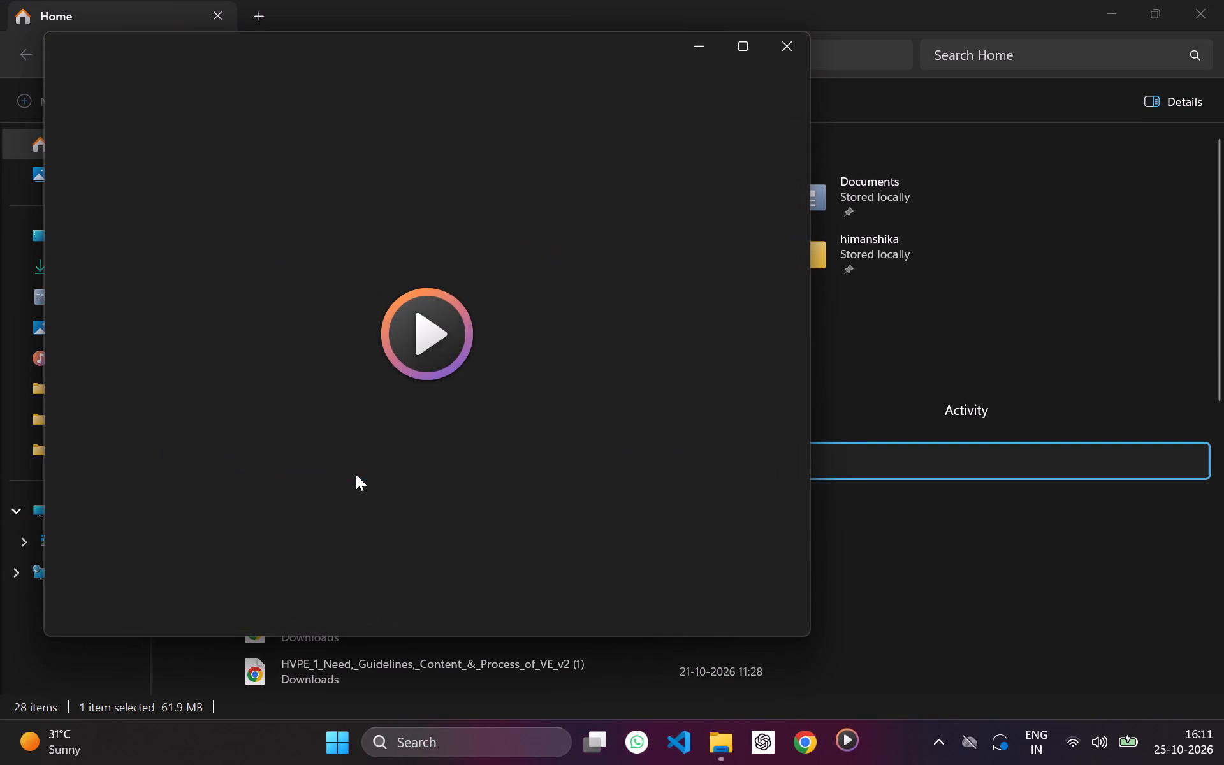
{"action": "left_click", "coordinate": [773, 57]}
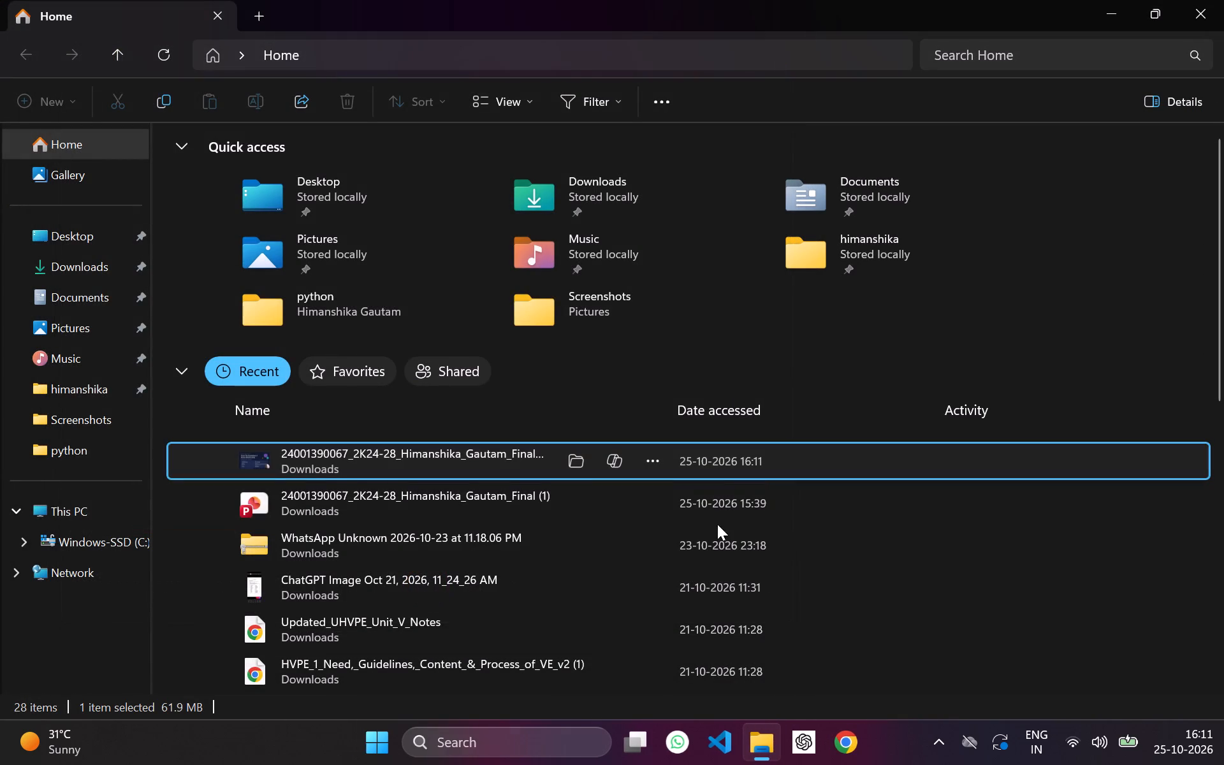
Look through the sharing options for the recent PowerPoint presentation file, dismiss them without sharing, and close File Explorer.
{"action": "left_click", "coordinate": [653, 495]}
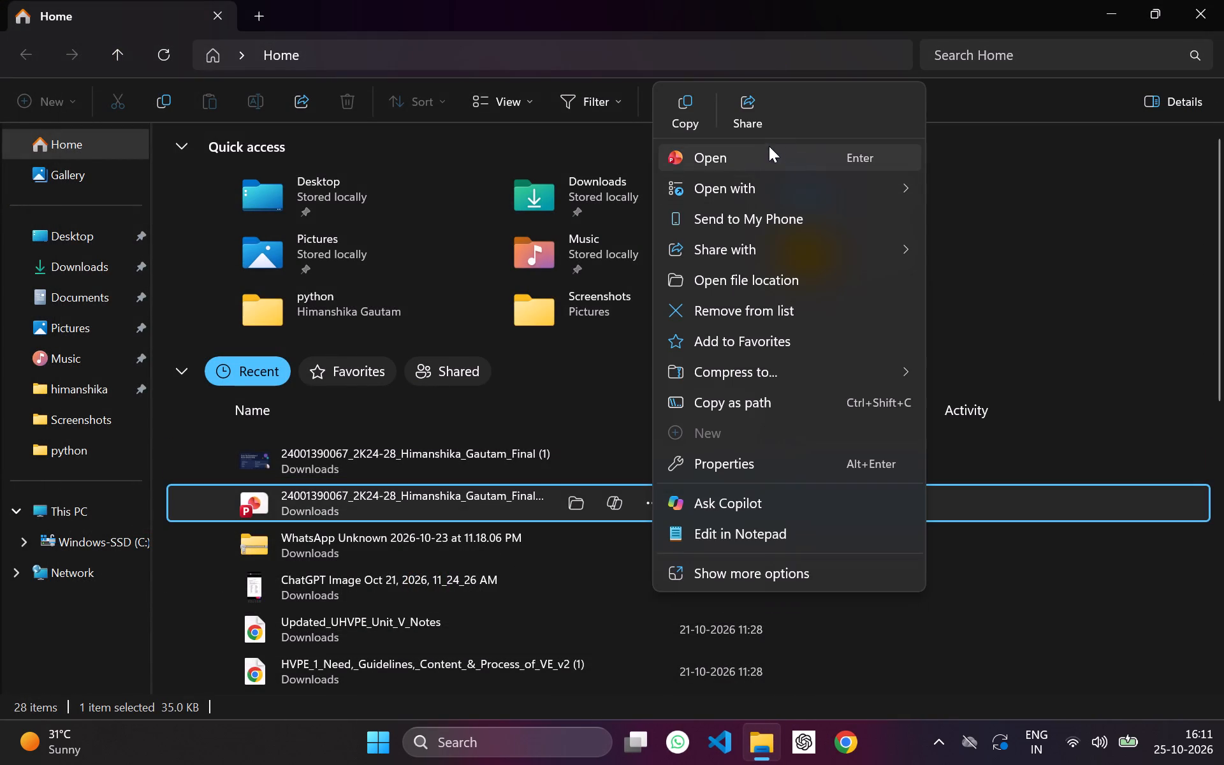
{"action": "left_click", "coordinate": [754, 122]}
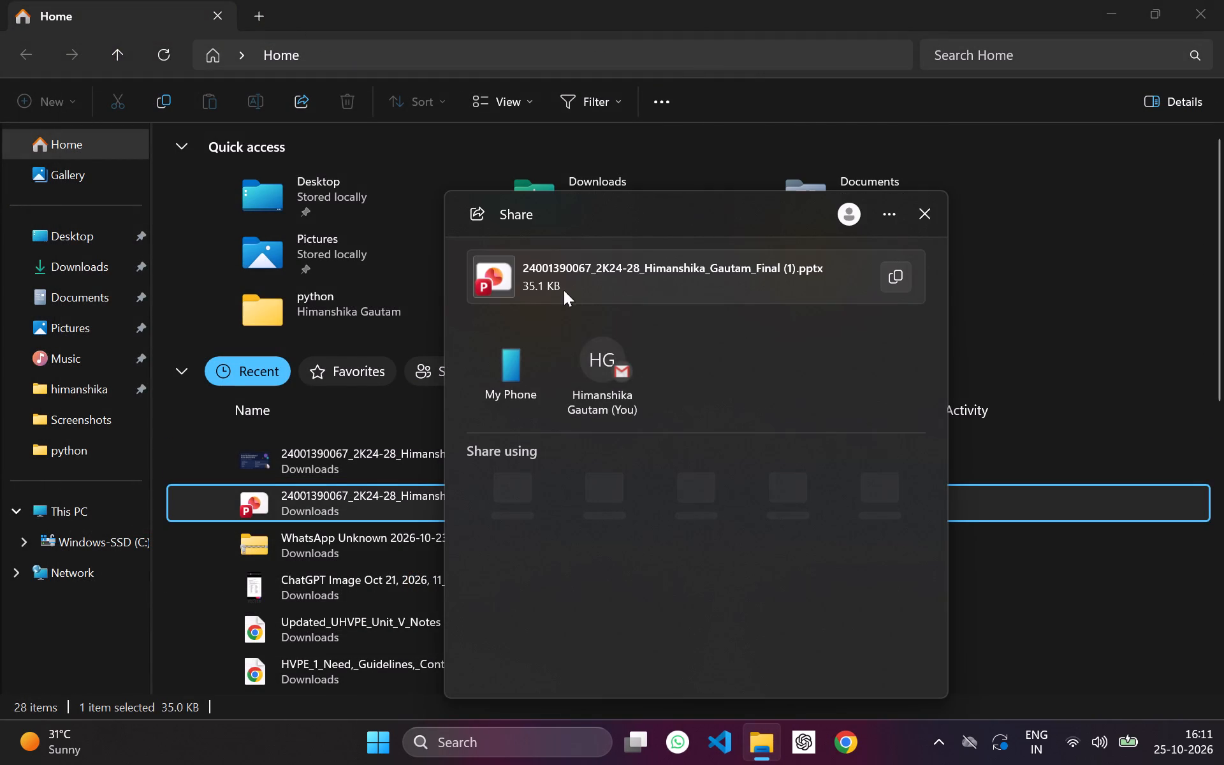
{"action": "scroll", "coordinate": [632, 574], "scroll_direction": "down", "scroll_amount": 1}
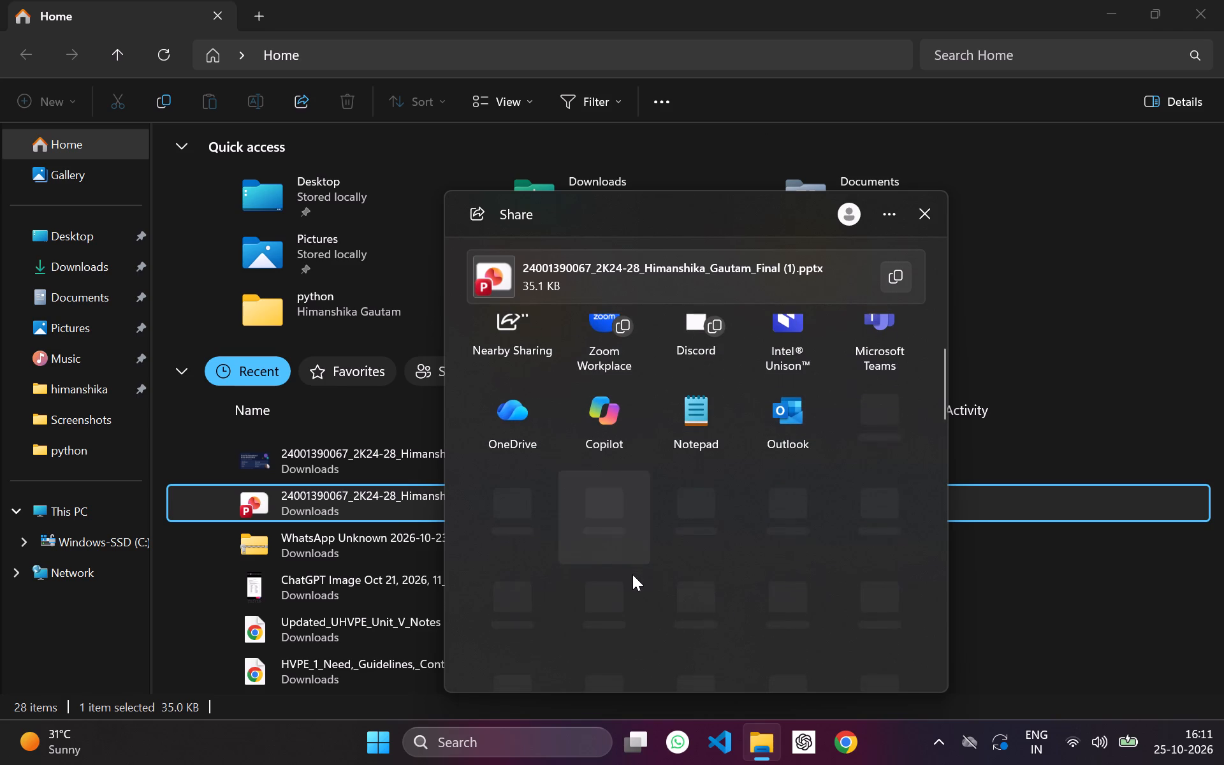
{"action": "scroll", "coordinate": [632, 574], "scroll_direction": "down", "scroll_amount": 1}
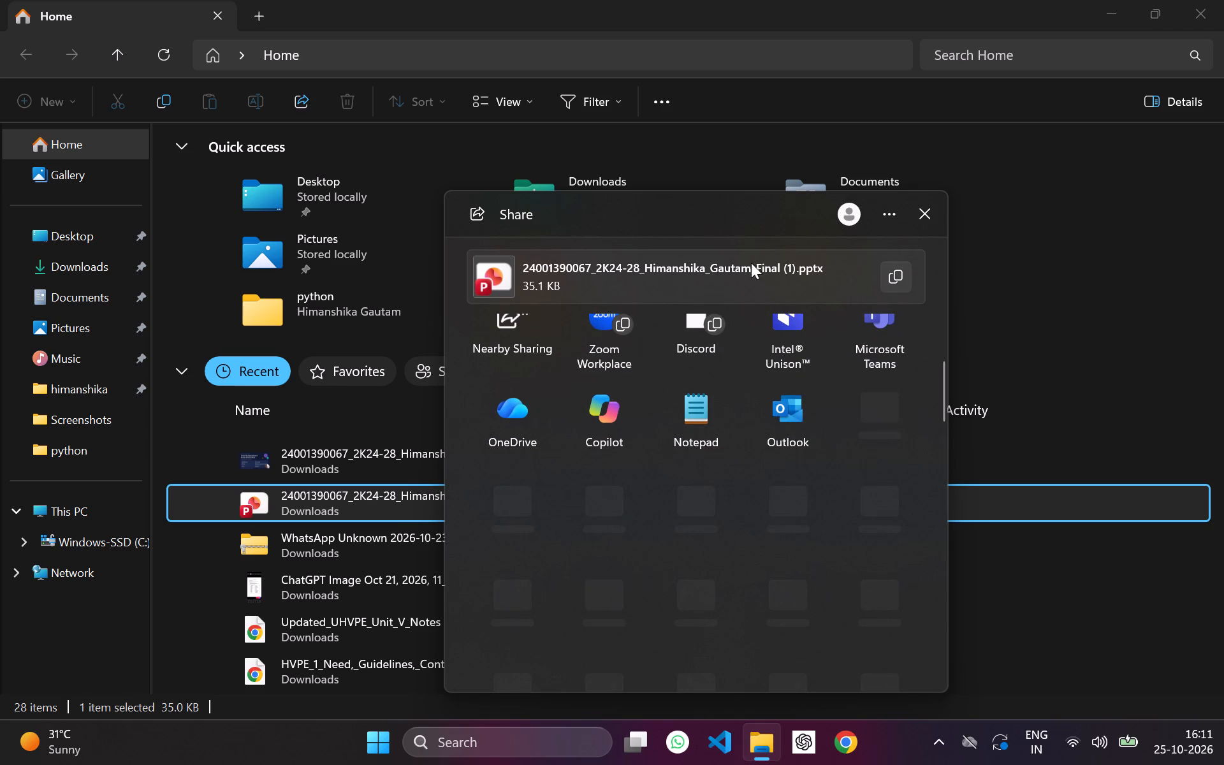
{"action": "scroll", "coordinate": [706, 365], "scroll_direction": "up", "scroll_amount": 8}
{"action": "scroll", "coordinate": [706, 365], "scroll_direction": "down", "scroll_amount": 9}
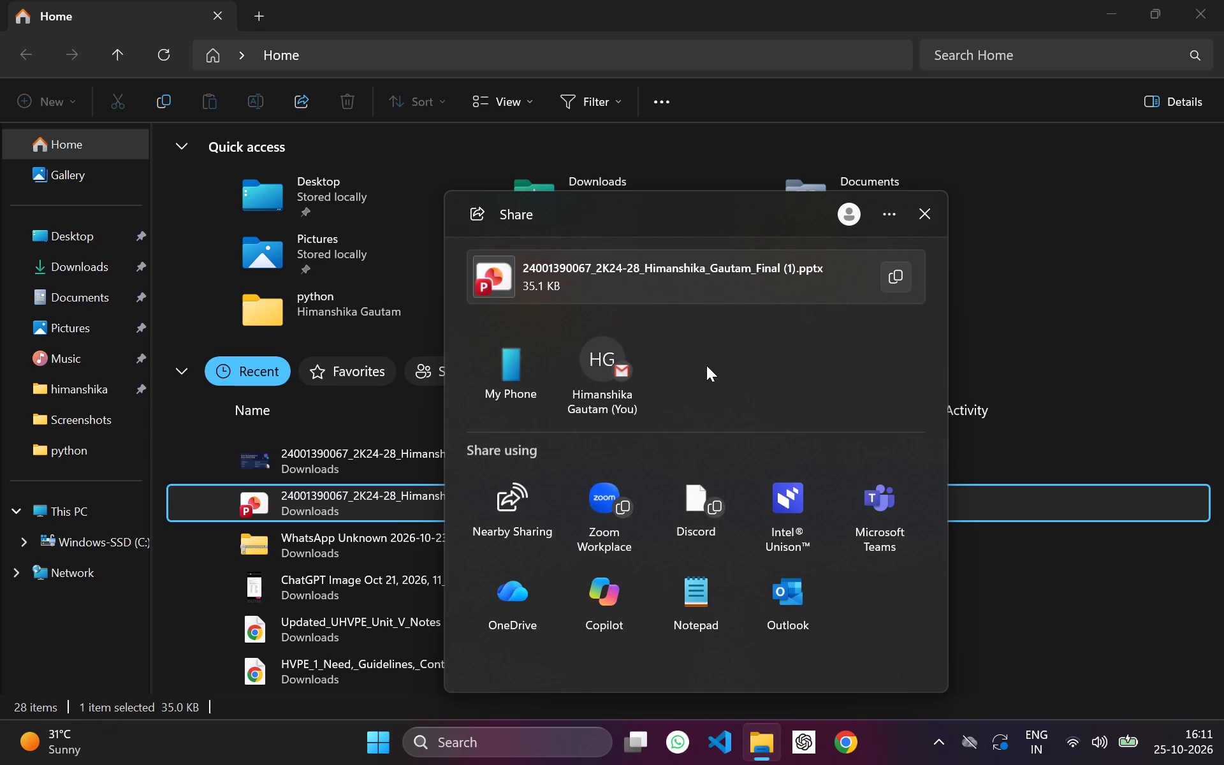
{"action": "scroll", "coordinate": [706, 365], "scroll_direction": "down", "scroll_amount": 16}
{"action": "left_click", "coordinate": [931, 202]}
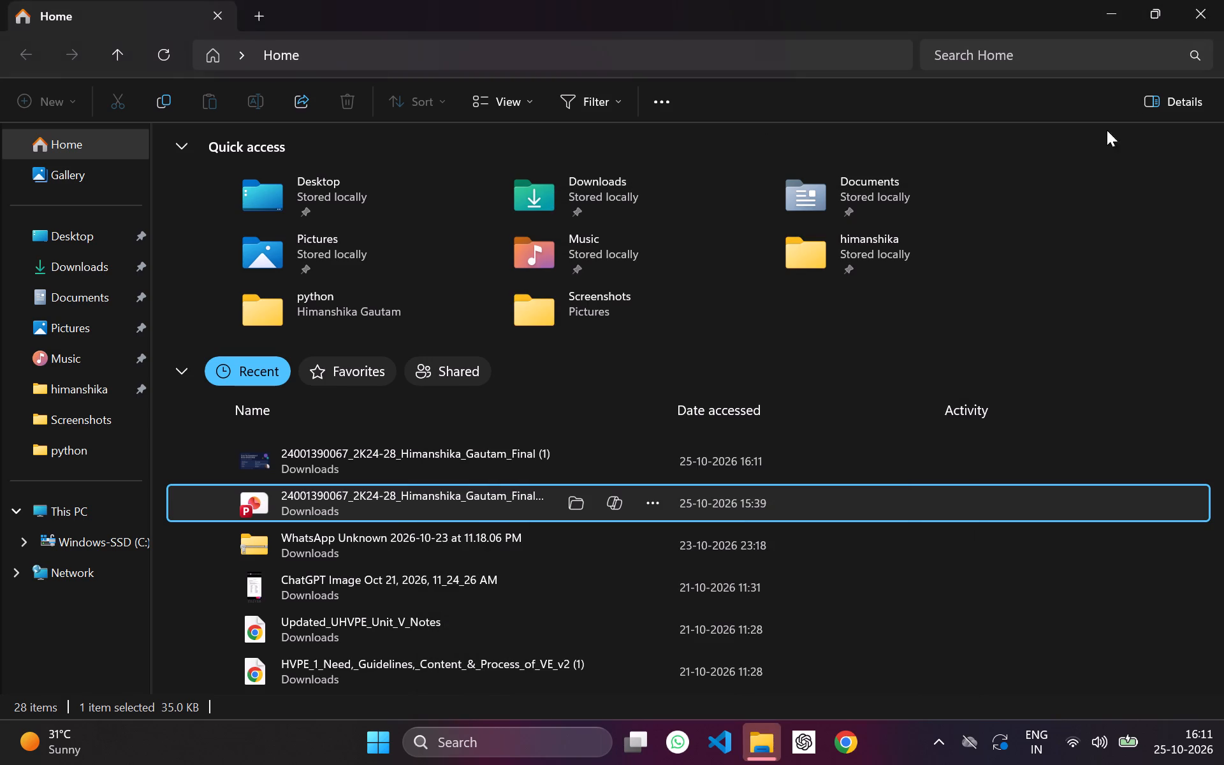
{"action": "left_click_drag", "start_coordinate": [1144, 84], "coordinate": [1151, 76]}
{"action": "left_click", "coordinate": [1197, 41]}
{"action": "left_click", "coordinate": [1201, 8]}
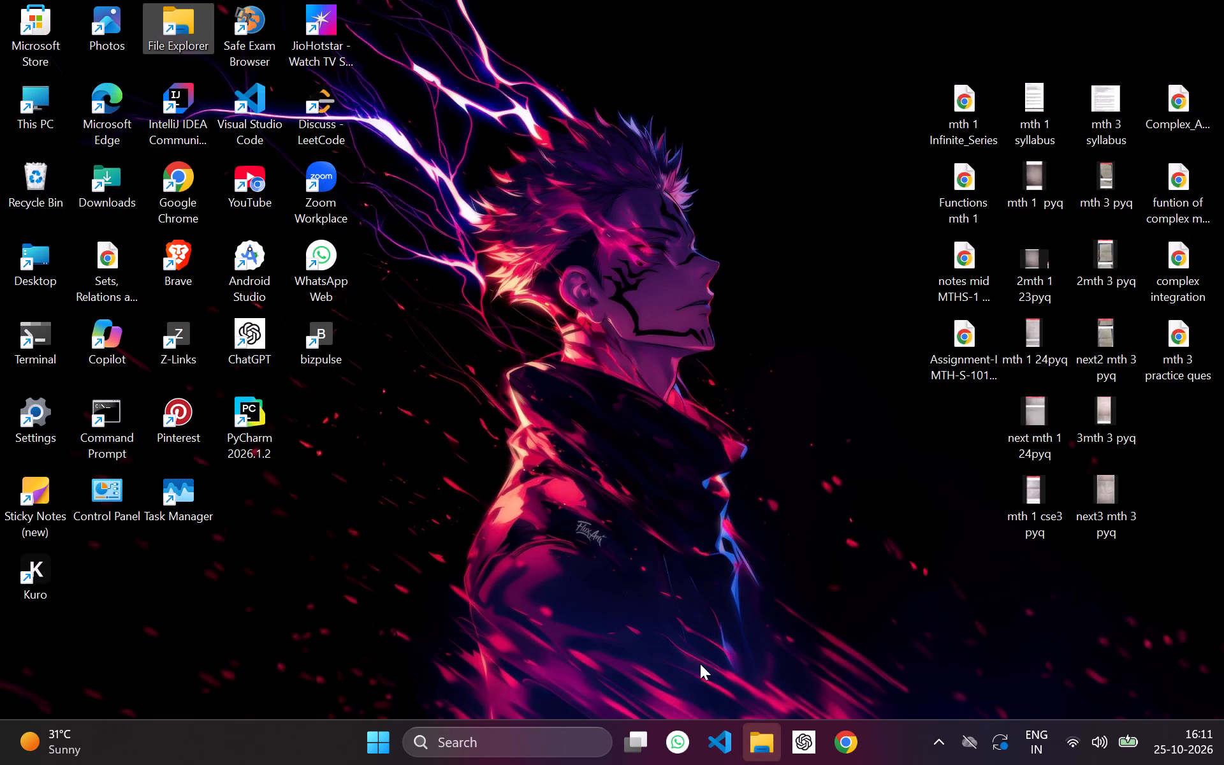